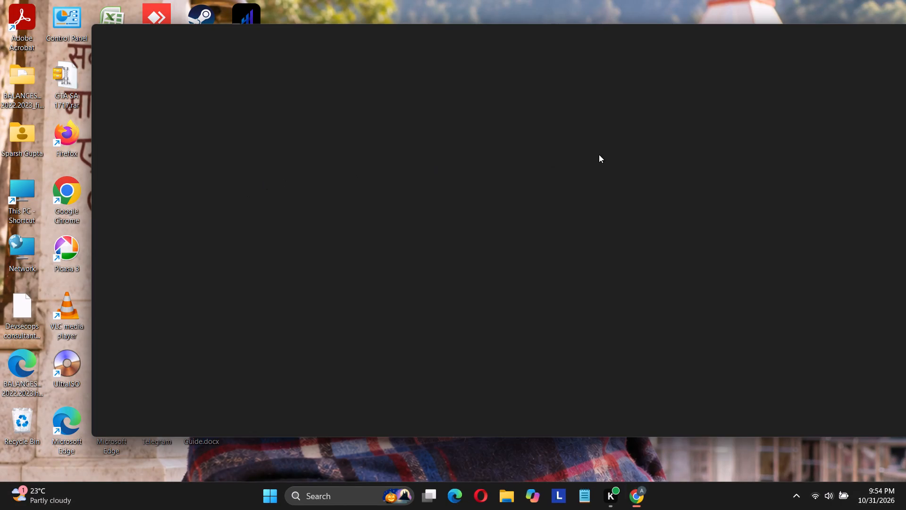
Open the TradingView site from the new tab page's shortcuts.
{"action": "left_click", "coordinate": [882, 39]}
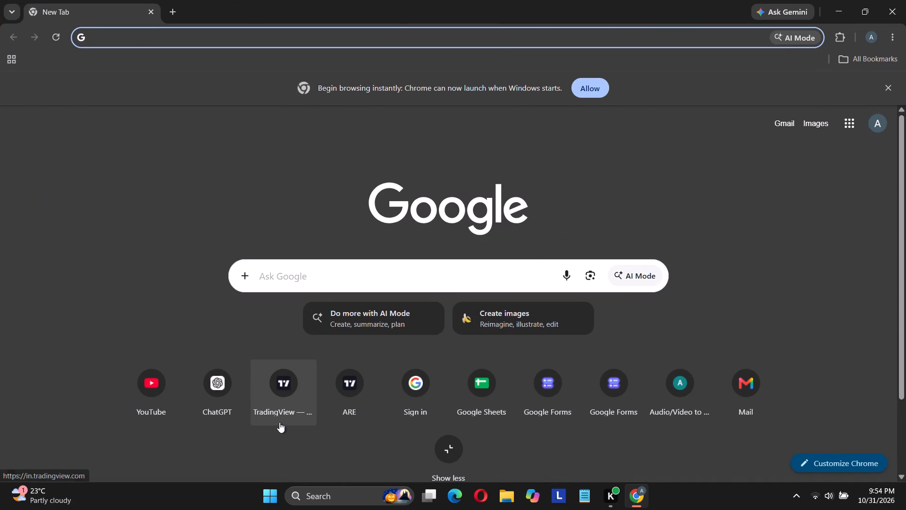
{"action": "left_click", "coordinate": [283, 406]}
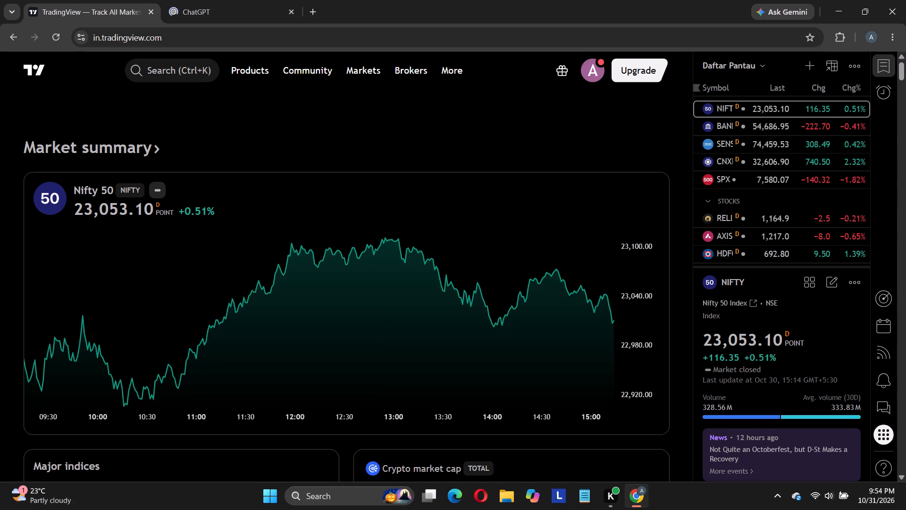
{"action": "left_click", "coordinate": [177, 73]}
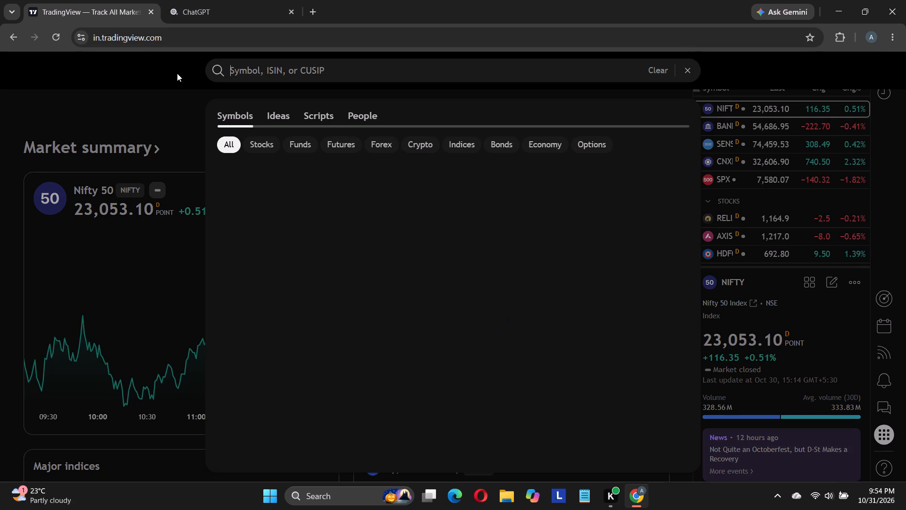
{"action": "type", "text": "tata"}
{"action": "left_click", "coordinate": [277, 216]}
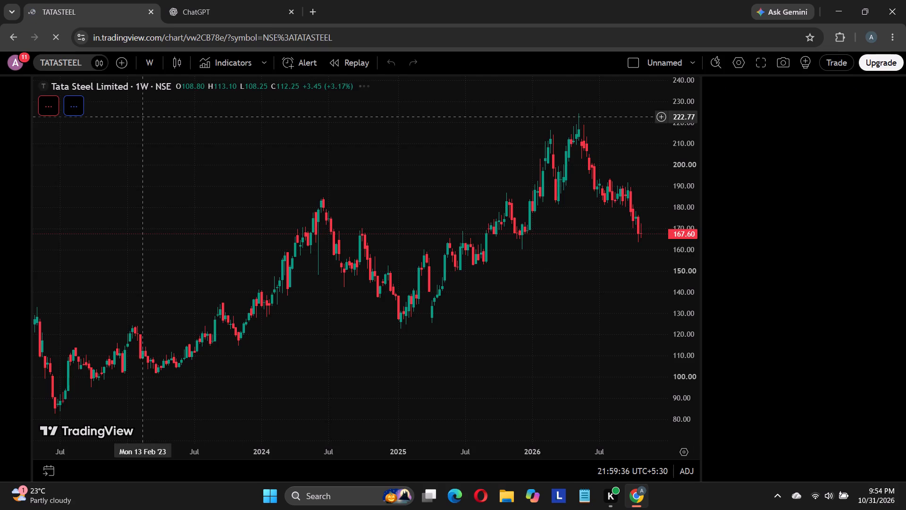
{"action": "left_click", "coordinate": [305, 150]}
{"action": "right_click", "coordinate": [373, 154]}
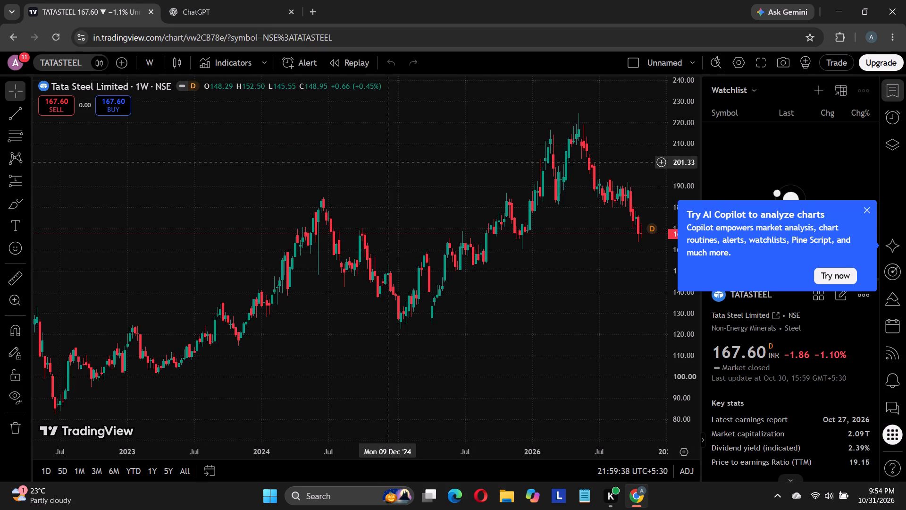
{"action": "left_click", "coordinate": [410, 169]}
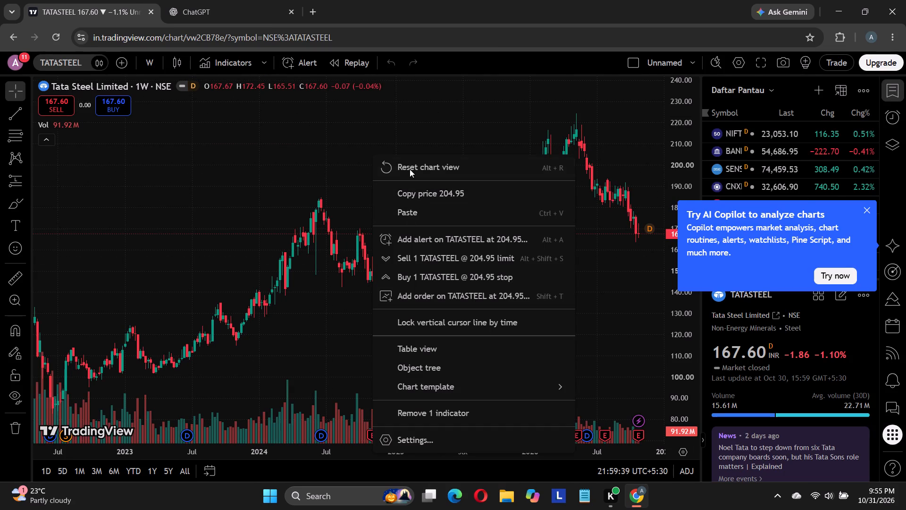
{"action": "left_click", "coordinate": [869, 212]}
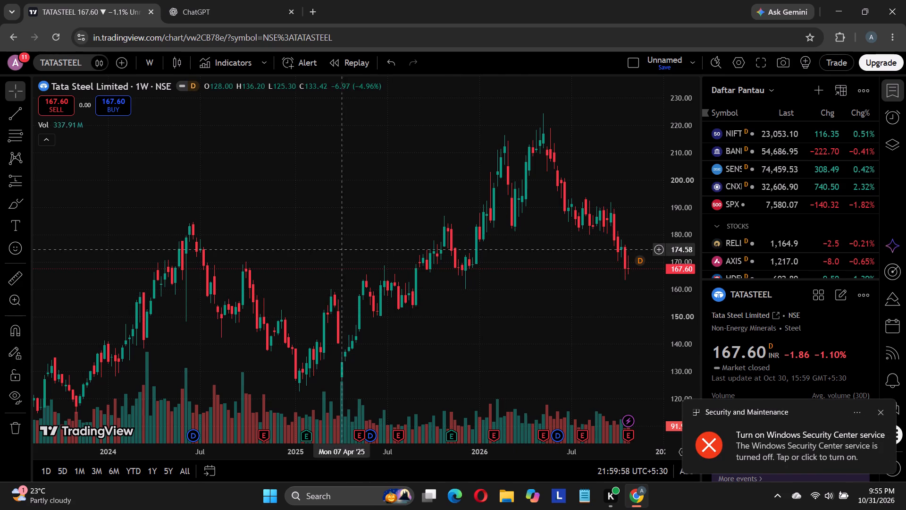
Draw a trendline from the 7 April 2025 low at about 126.44 up to 26 October 2026 at about 224.
{"action": "left_click", "coordinate": [19, 114]}
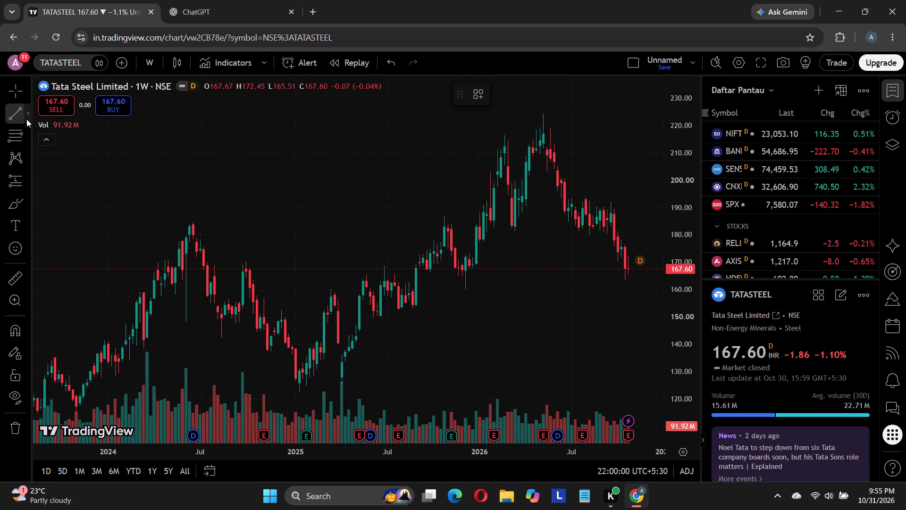
{"action": "left_click", "coordinate": [26, 119]}
{"action": "left_click", "coordinate": [26, 119]}
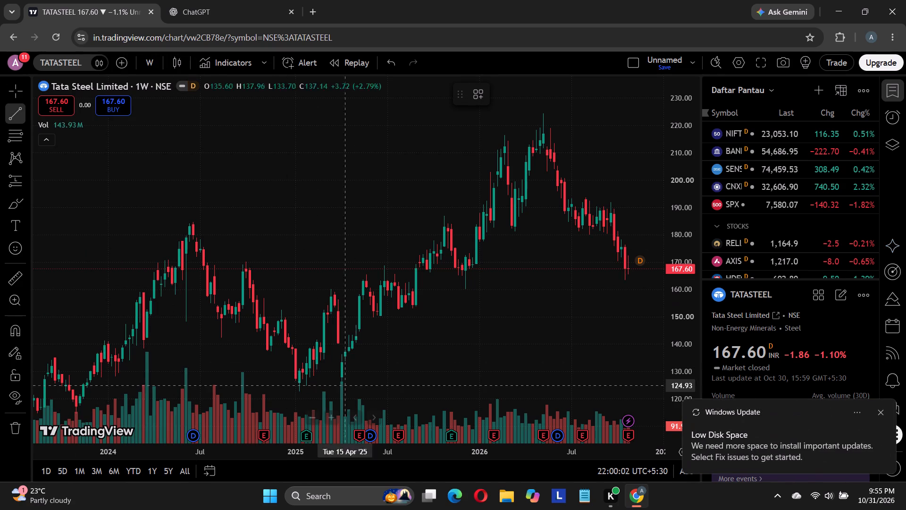
{"action": "left_click", "coordinate": [343, 381]}
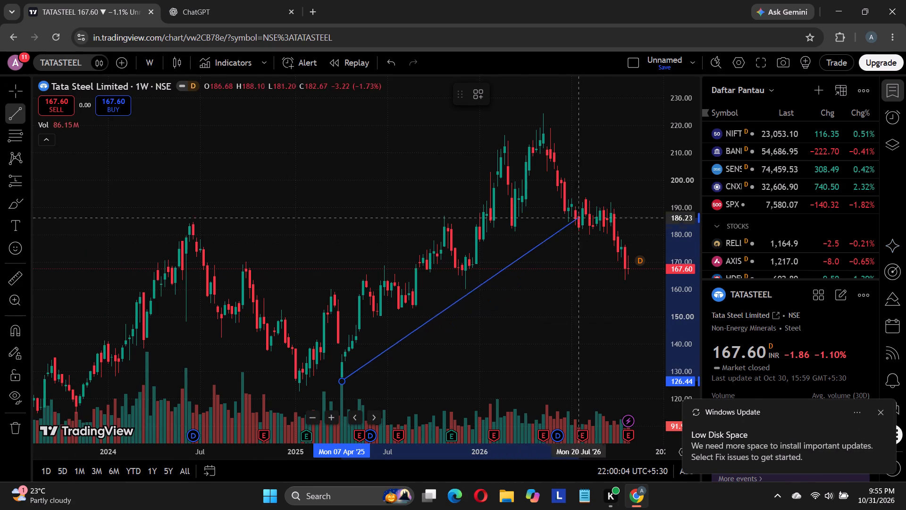
{"action": "left_click", "coordinate": [628, 114]}
{"action": "left_click", "coordinate": [544, 290]}
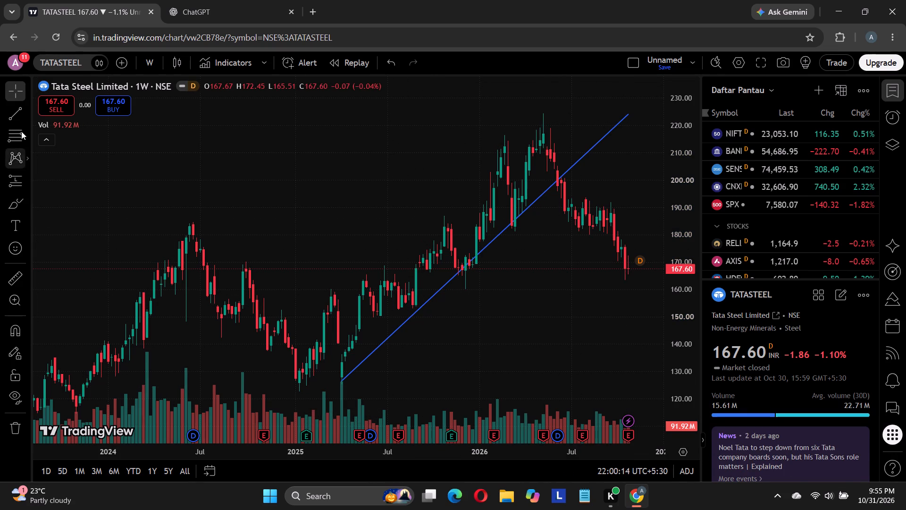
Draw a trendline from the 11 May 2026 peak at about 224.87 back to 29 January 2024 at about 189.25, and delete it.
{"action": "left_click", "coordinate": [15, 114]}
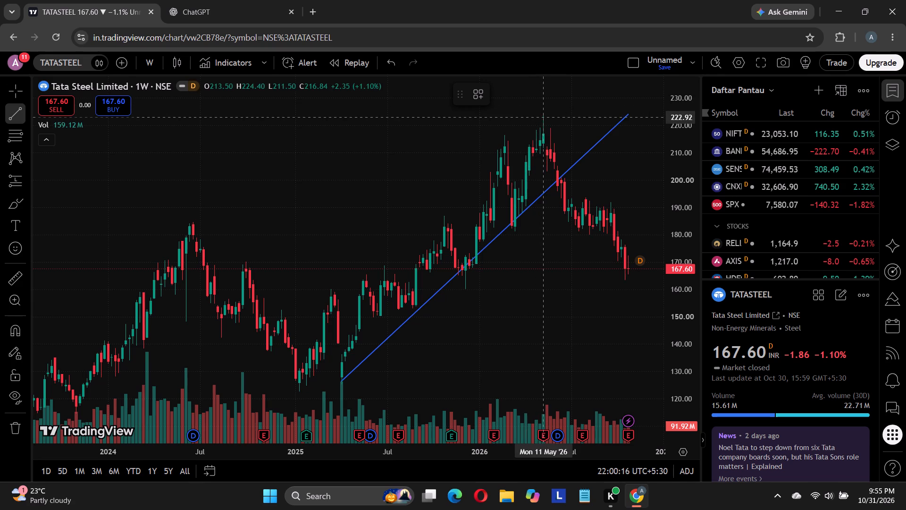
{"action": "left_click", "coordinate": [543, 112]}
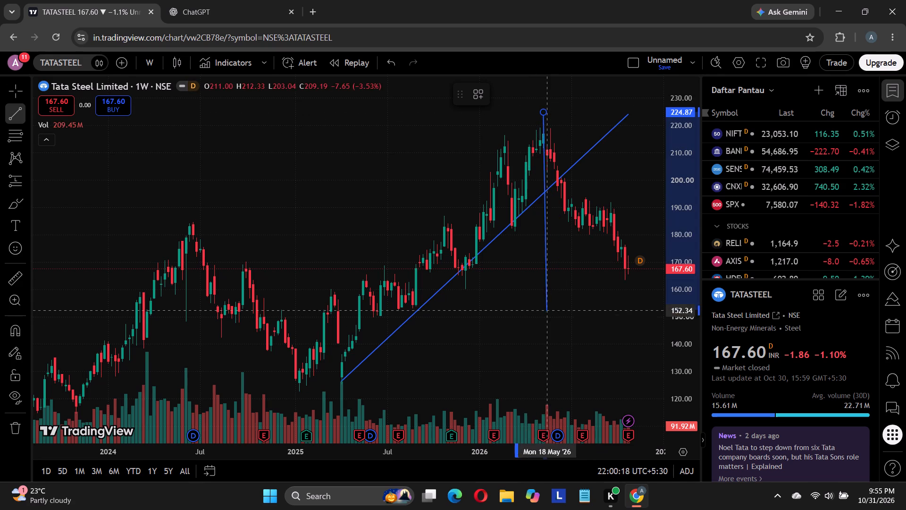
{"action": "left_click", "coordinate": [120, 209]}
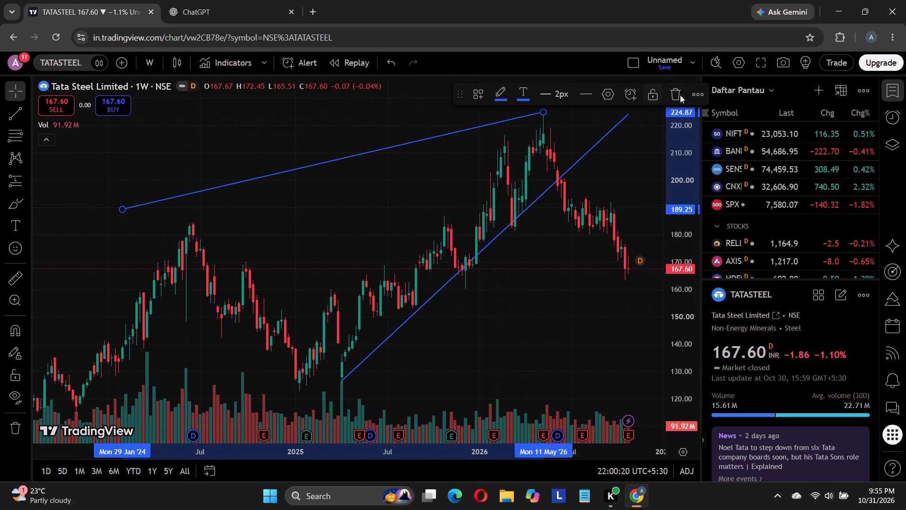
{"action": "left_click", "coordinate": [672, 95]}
Place a horizontal line across the May 2026 peak at about 224.22.
{"action": "left_click", "coordinate": [31, 115]}
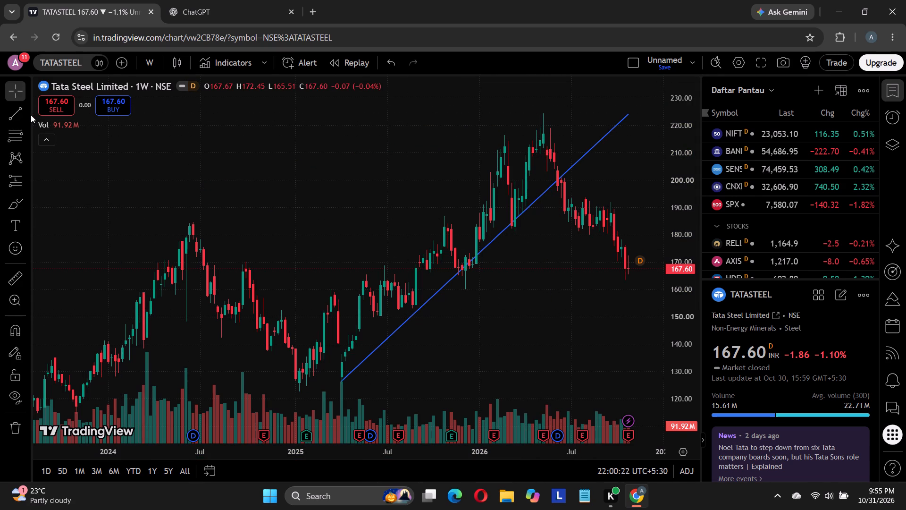
{"action": "left_click", "coordinate": [26, 107]}
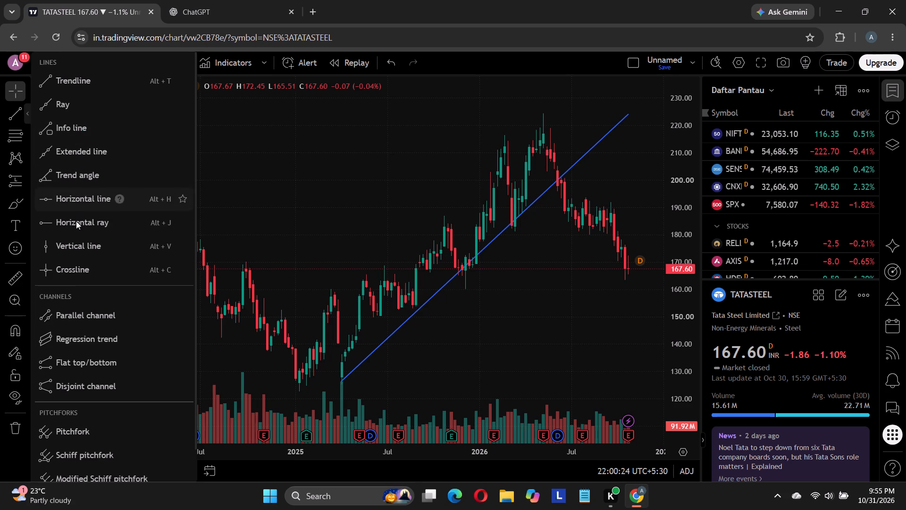
{"action": "left_click", "coordinate": [76, 196]}
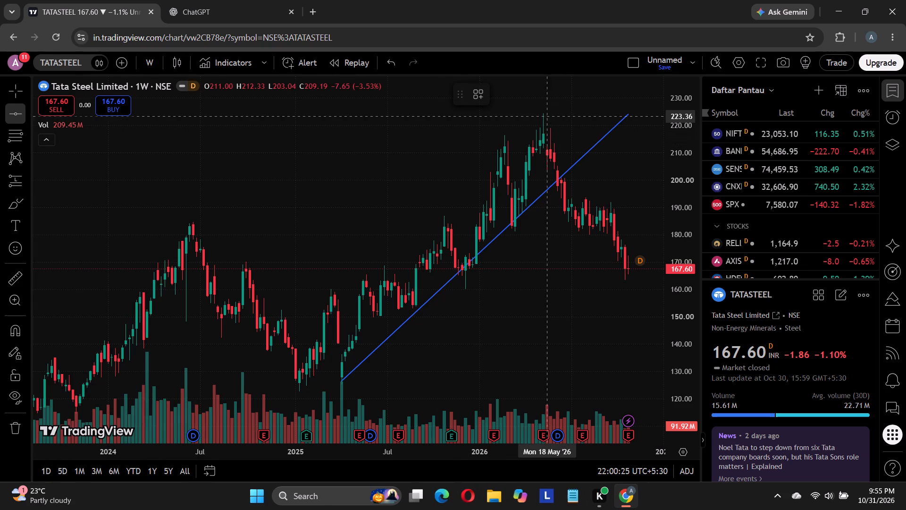
{"action": "left_click", "coordinate": [543, 113]}
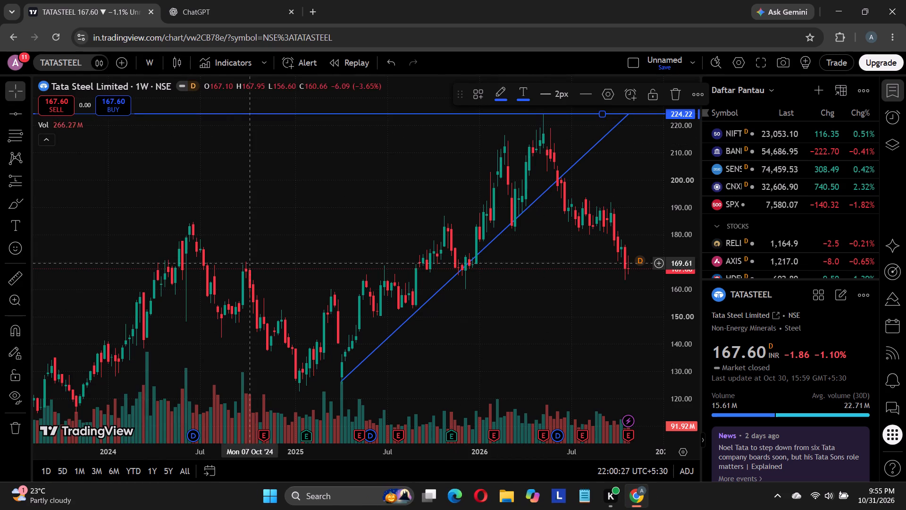
Place a second horizontal line below the 2025 lows, near the November 2023 prices, at about 116.73.
{"action": "left_click", "coordinate": [13, 114]}
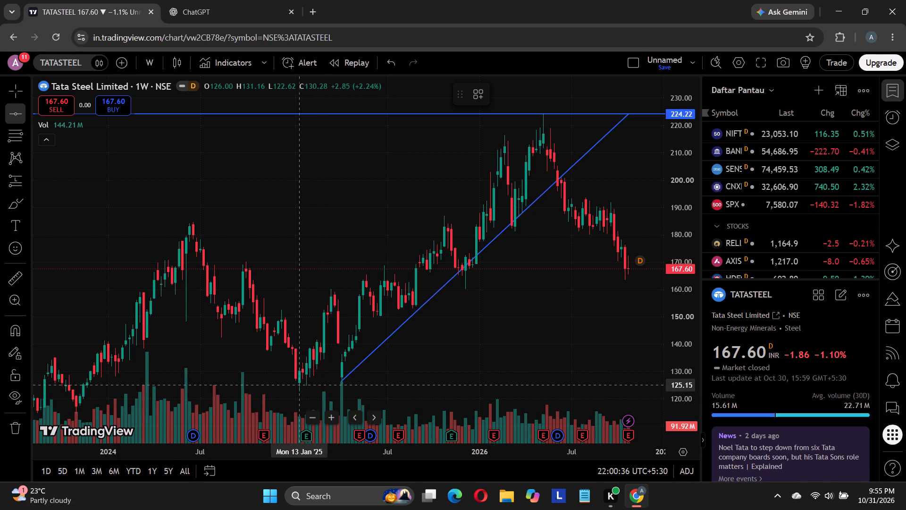
{"action": "scroll", "coordinate": [101, 408], "scroll_direction": "down", "scroll_amount": 8}
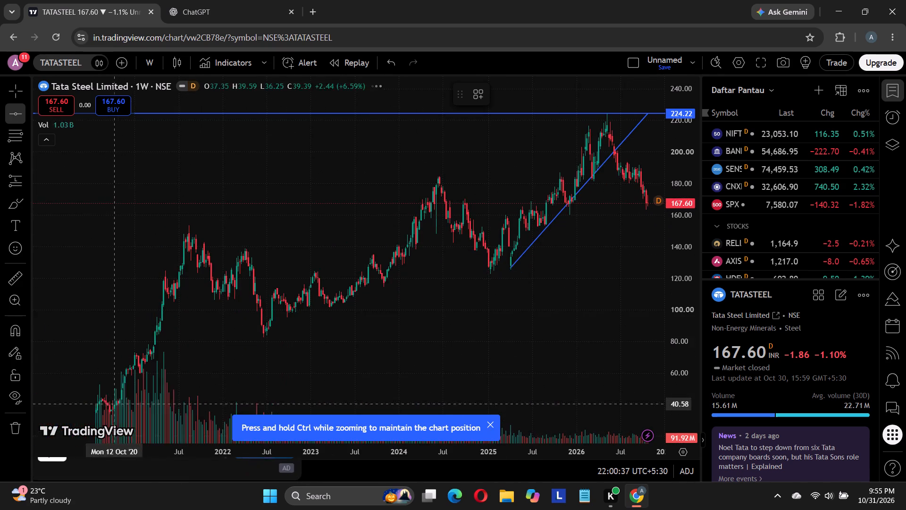
{"action": "scroll", "coordinate": [205, 384], "scroll_direction": "down", "scroll_amount": 3}
{"action": "scroll", "coordinate": [287, 300], "scroll_direction": "down", "scroll_amount": 3}
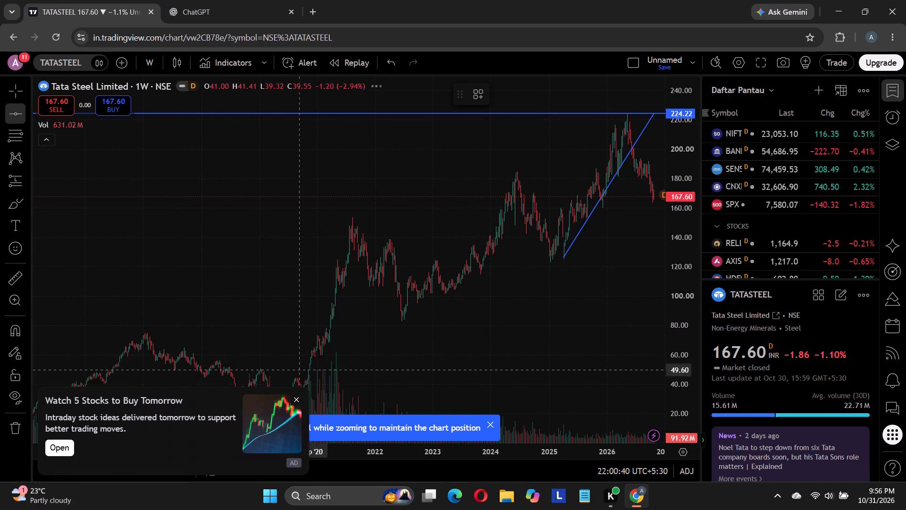
{"action": "left_click", "coordinate": [294, 400]}
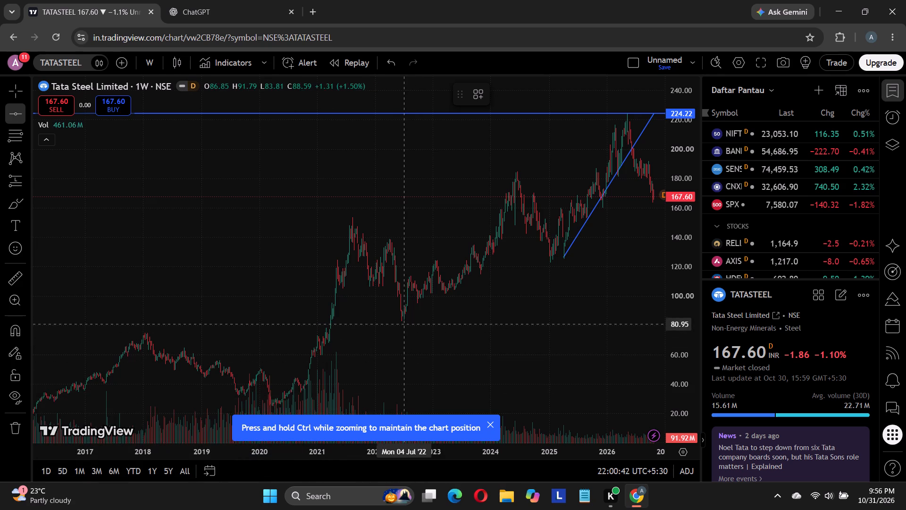
{"action": "left_click", "coordinate": [481, 271]}
{"action": "scroll", "coordinate": [542, 300], "scroll_direction": "up", "scroll_amount": 9}
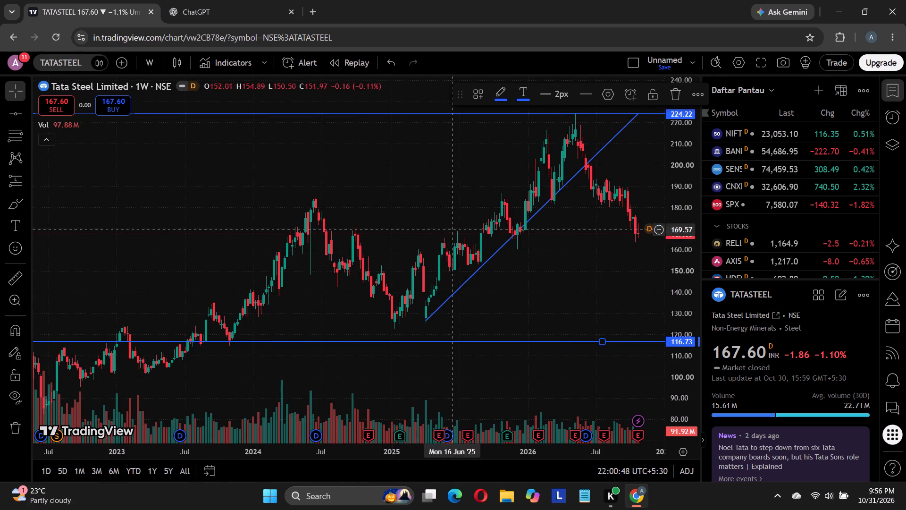
{"action": "left_click_drag", "start_coordinate": [403, 189], "coordinate": [249, 168]}
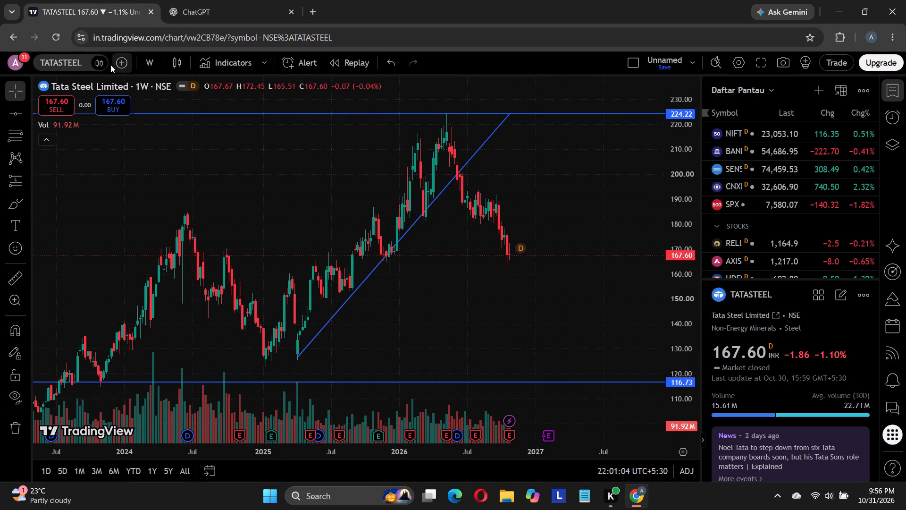
Search the symbols for bitcoin and switch the chart to BTCUSD, the Bitcoin spot crypto symbol.
{"action": "left_click", "coordinate": [74, 64]}
{"action": "key", "text": "b"}
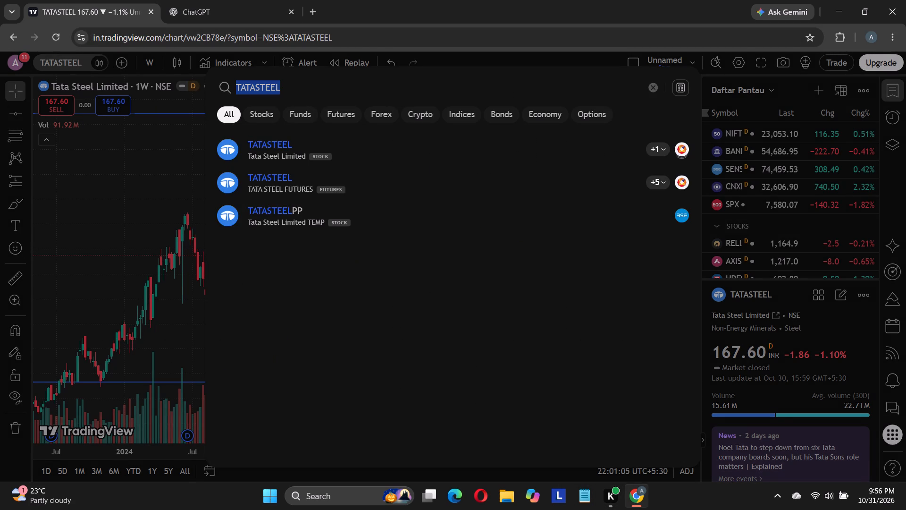
{"action": "type", "text": "it"}
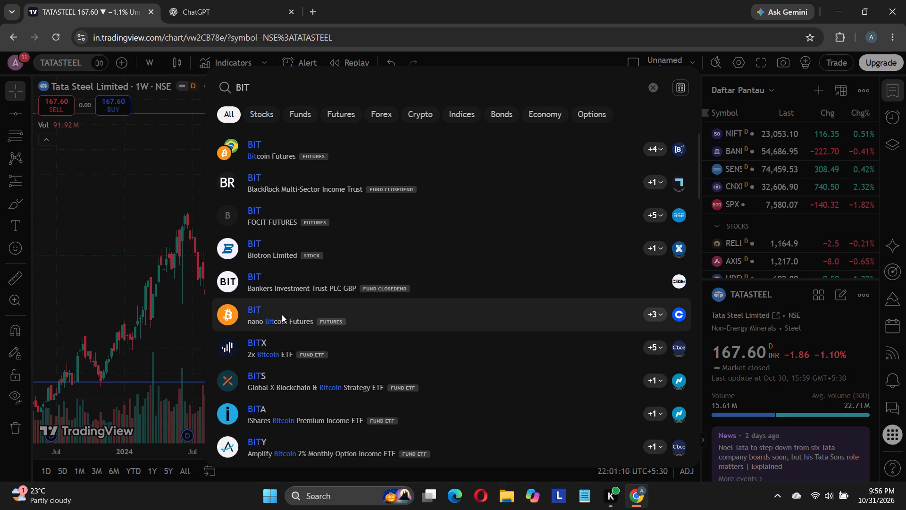
{"action": "key", "text": "c"}
{"action": "type", "text": "oi"}
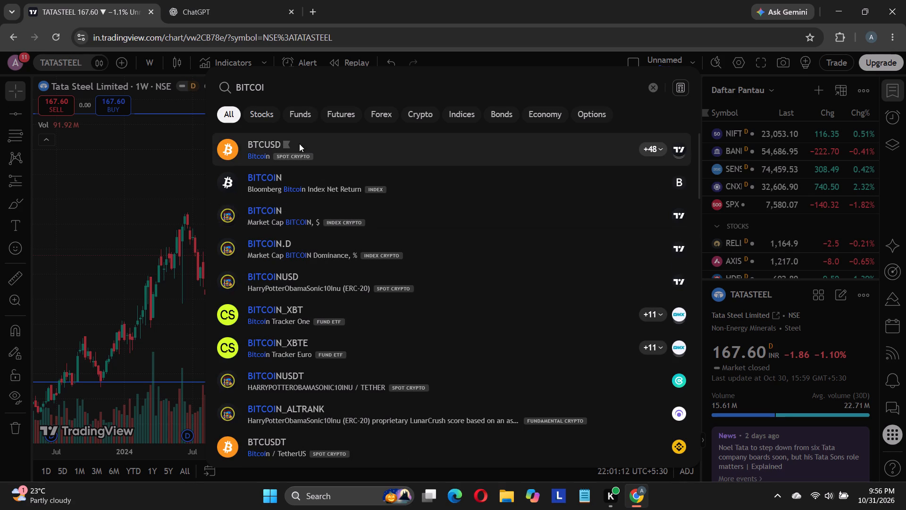
{"action": "left_click", "coordinate": [348, 147]}
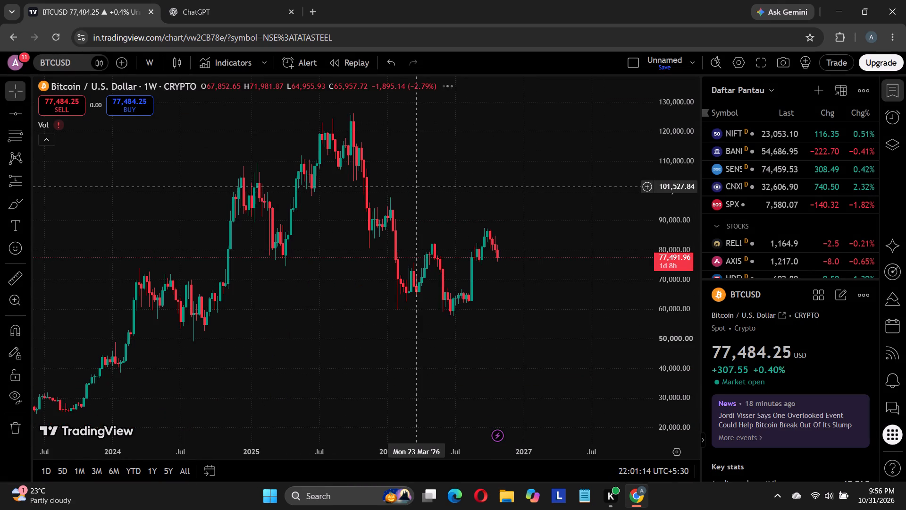
Set the Bitcoin chart's interval to 4 hours.
{"action": "left_click", "coordinate": [149, 69]}
{"action": "scroll", "coordinate": [159, 355], "scroll_direction": "down", "scroll_amount": 2}
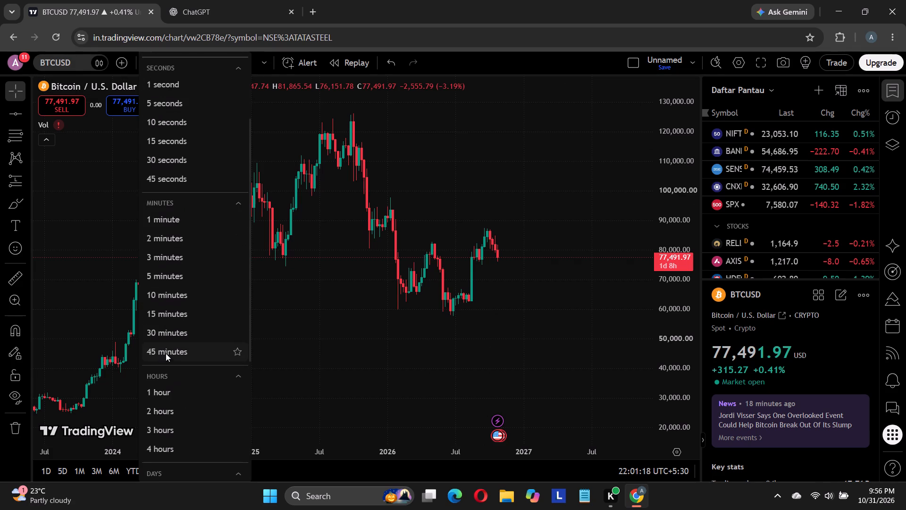
{"action": "scroll", "coordinate": [172, 350], "scroll_direction": "down", "scroll_amount": 1}
{"action": "left_click", "coordinate": [172, 386]}
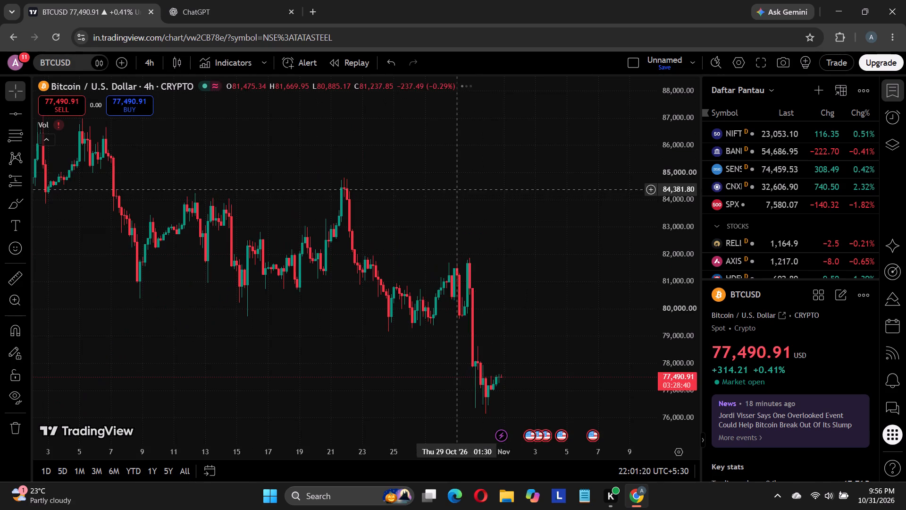
Draw a trendline from the 21 October 2026 peak at about 84,772, past the 29 October high, down to 10 November at about 77,644.
{"action": "right_click", "coordinate": [456, 188]}
{"action": "left_click", "coordinate": [476, 192]}
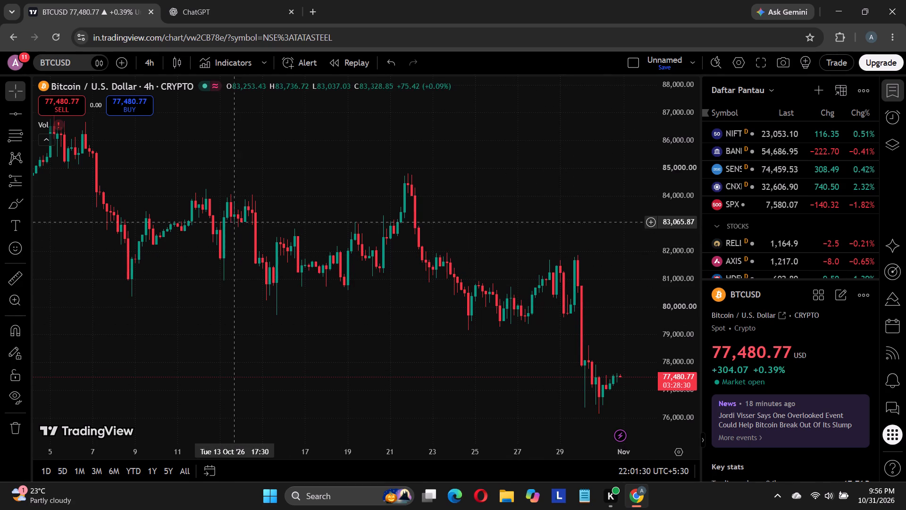
{"action": "left_click_drag", "start_coordinate": [378, 177], "coordinate": [341, 167]}
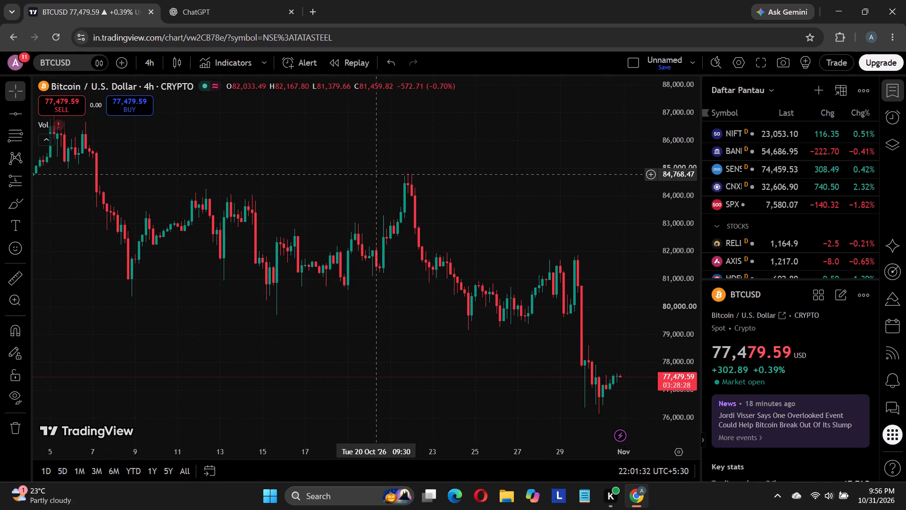
{"action": "left_click_drag", "start_coordinate": [341, 167], "coordinate": [260, 153]}
{"action": "scroll", "coordinate": [332, 209], "scroll_direction": "down", "scroll_amount": 1}
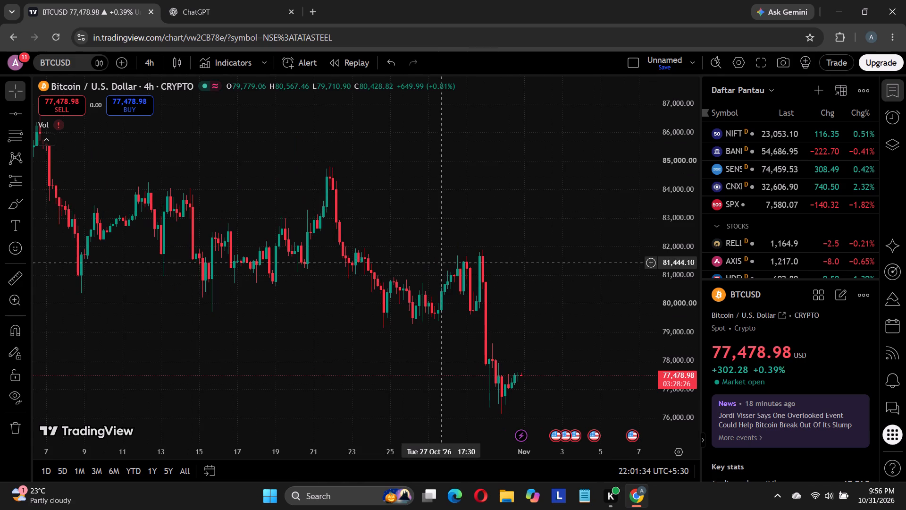
{"action": "left_click_drag", "start_coordinate": [421, 253], "coordinate": [361, 199]}
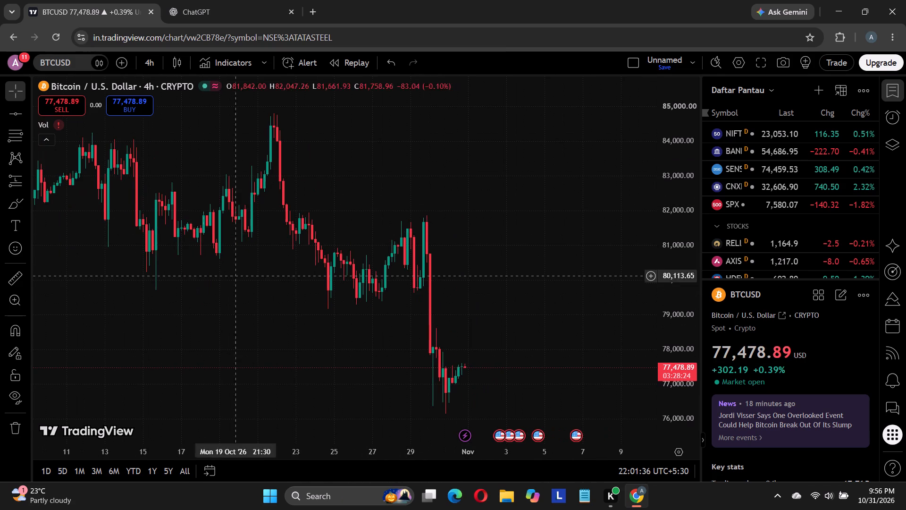
{"action": "scroll", "coordinate": [333, 153], "scroll_direction": "down", "scroll_amount": 2}
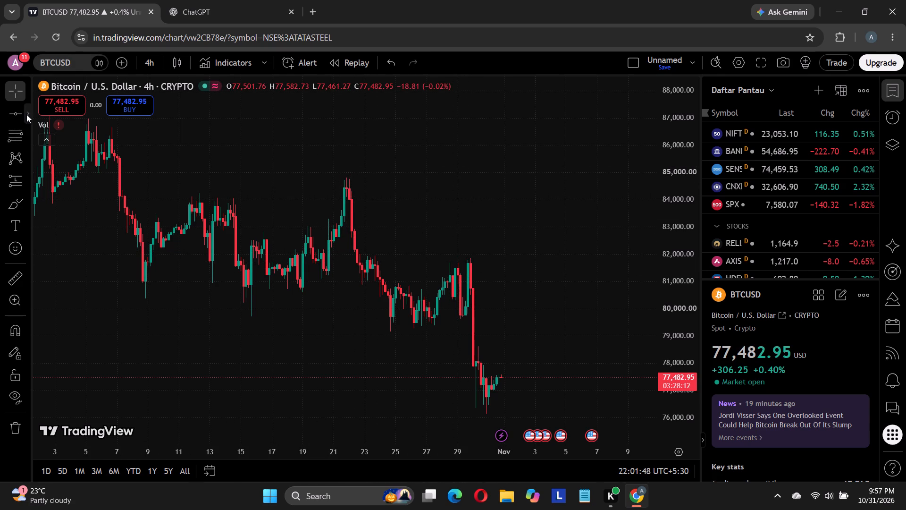
{"action": "left_click", "coordinate": [26, 114]}
{"action": "left_click", "coordinate": [60, 83]}
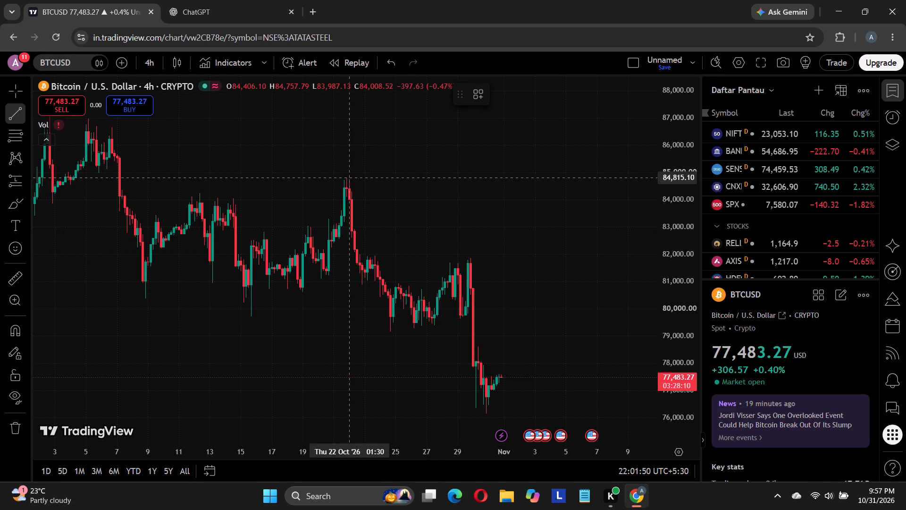
{"action": "left_click", "coordinate": [347, 178]}
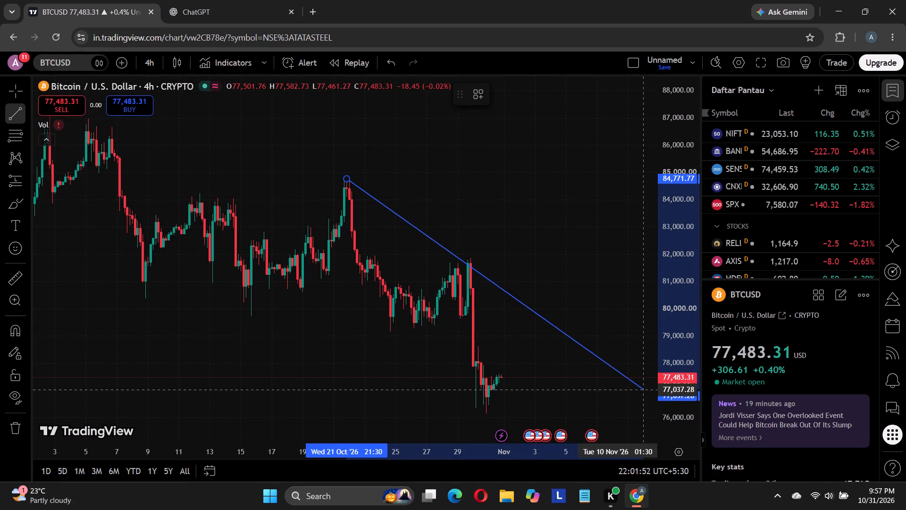
{"action": "left_click", "coordinate": [646, 373]}
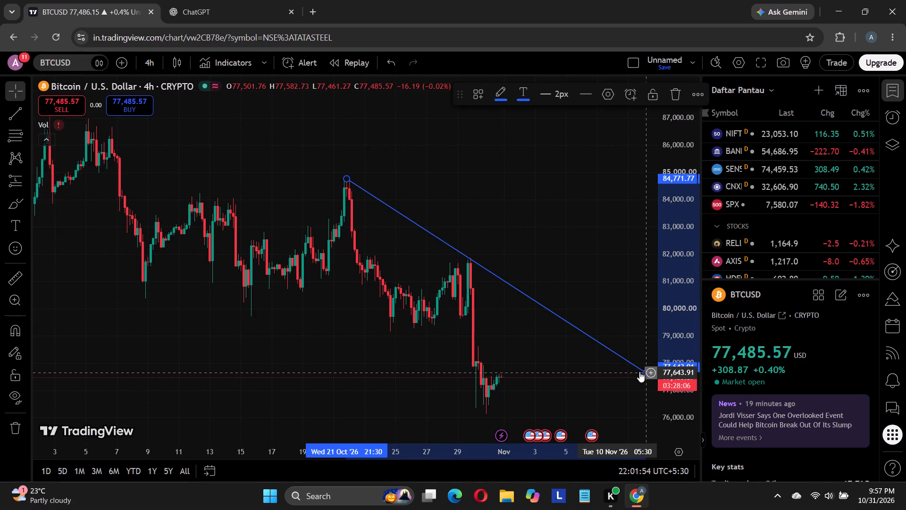
Place a horizontal line at the late-October low and adjust it down to about 76,105.
{"action": "left_click_drag", "start_coordinate": [591, 242], "coordinate": [492, 187]}
{"action": "scroll", "coordinate": [488, 200], "scroll_direction": "down", "scroll_amount": 1}
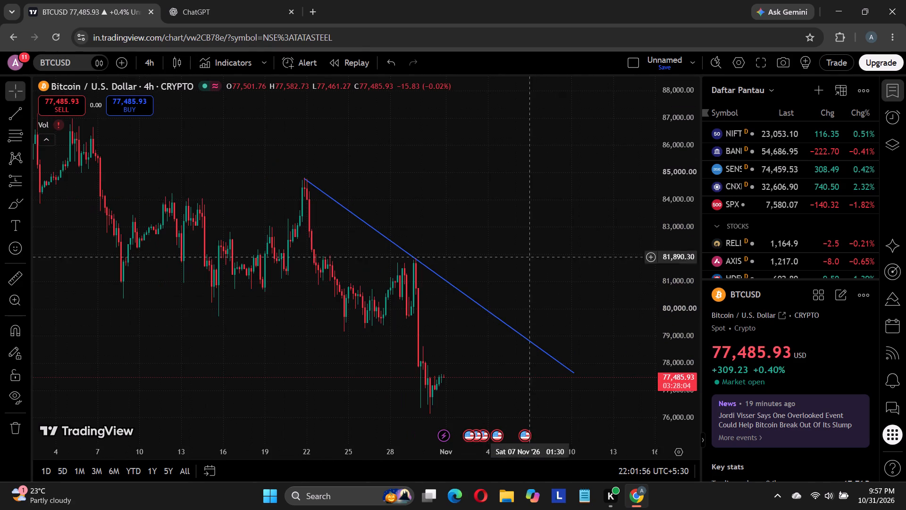
{"action": "left_click_drag", "start_coordinate": [530, 265], "coordinate": [478, 151]}
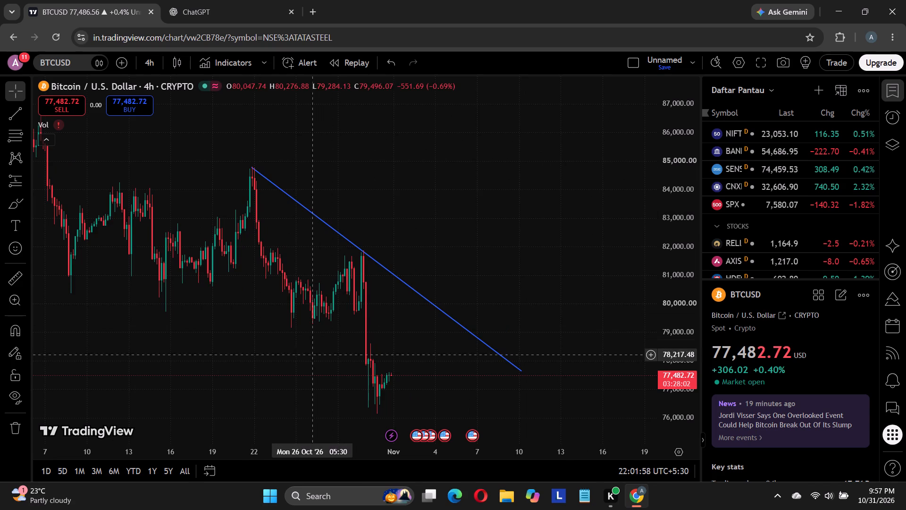
{"action": "left_click_drag", "start_coordinate": [315, 359], "coordinate": [310, 277]}
{"action": "left_click", "coordinate": [16, 112]}
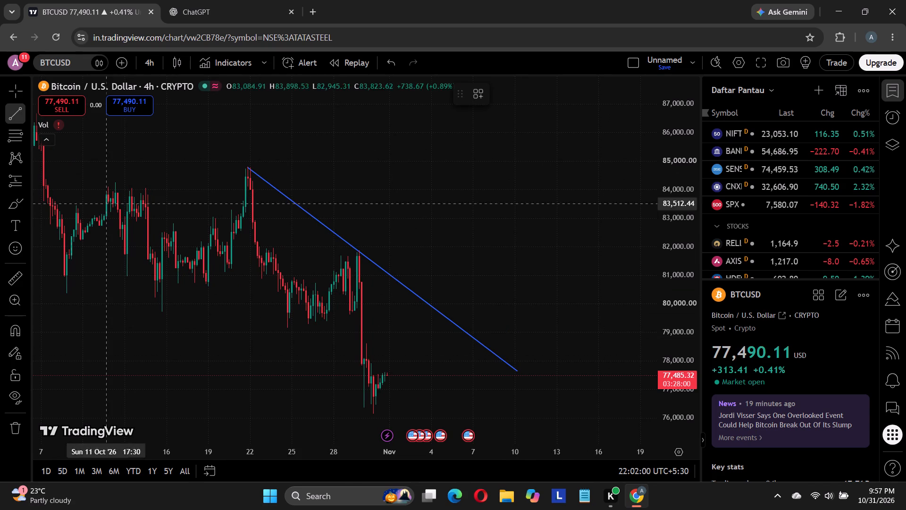
{"action": "left_click", "coordinate": [30, 113]}
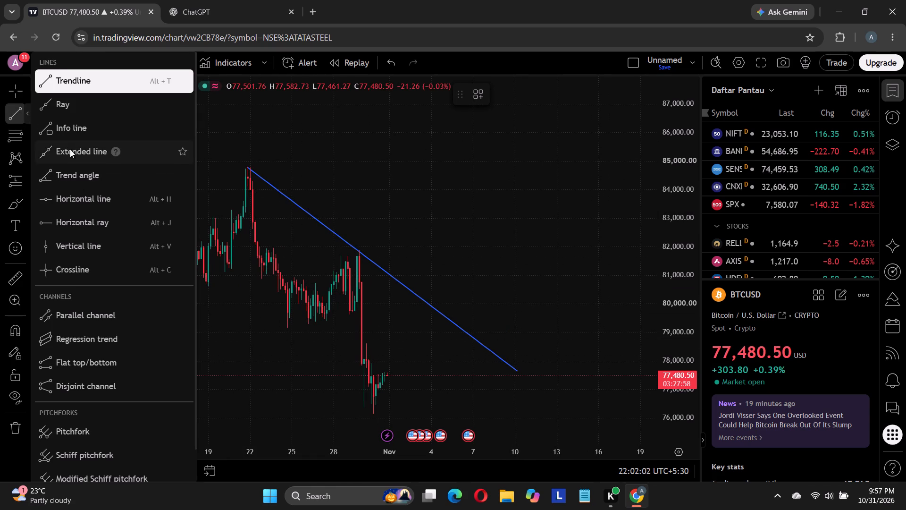
{"action": "left_click", "coordinate": [77, 202]}
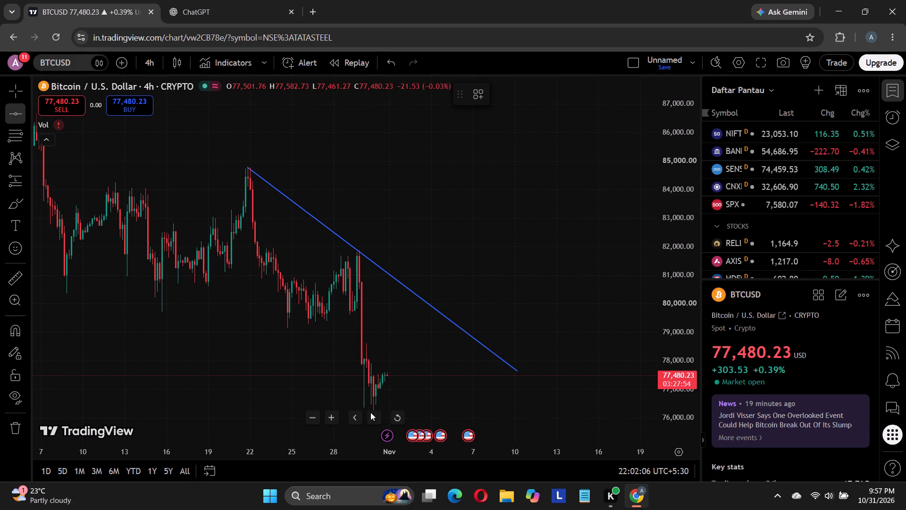
{"action": "left_click", "coordinate": [371, 407]}
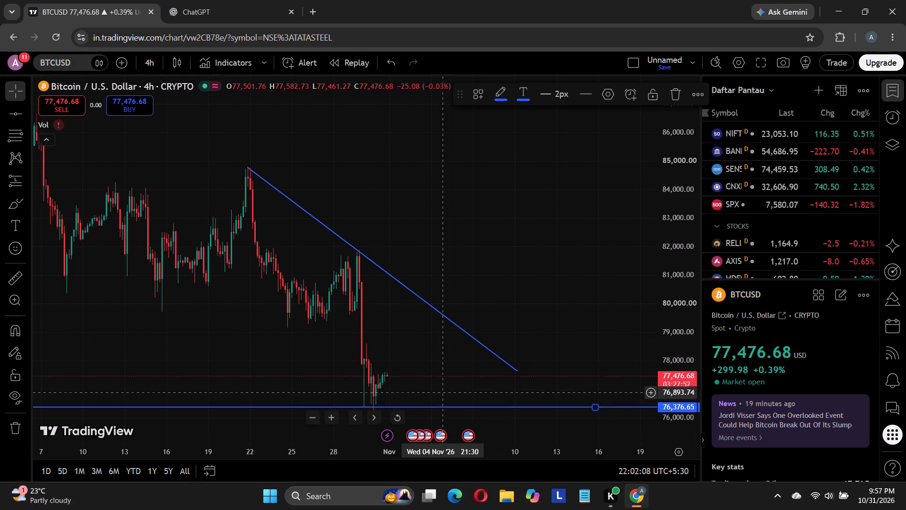
{"action": "scroll", "coordinate": [441, 392], "scroll_direction": "down", "scroll_amount": 3}
{"action": "left_click_drag", "start_coordinate": [503, 408], "coordinate": [502, 412]}
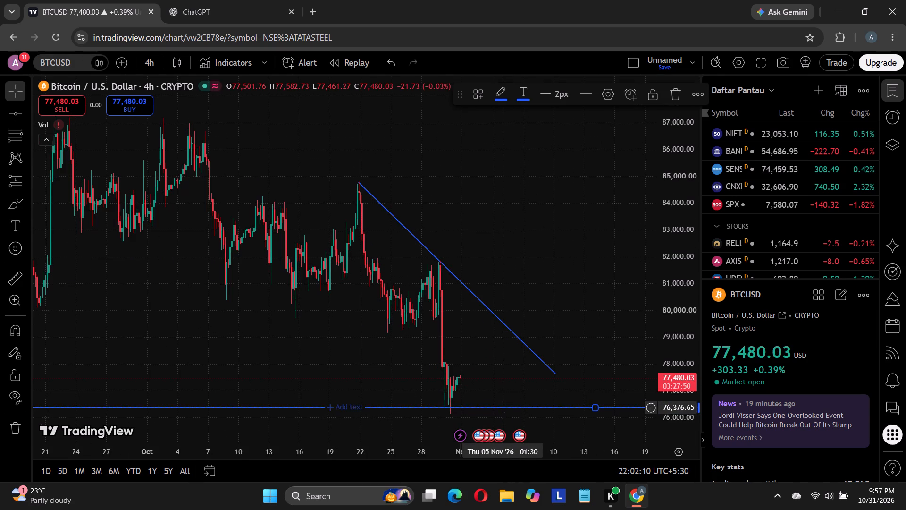
{"action": "left_click_drag", "start_coordinate": [502, 412], "coordinate": [499, 415]}
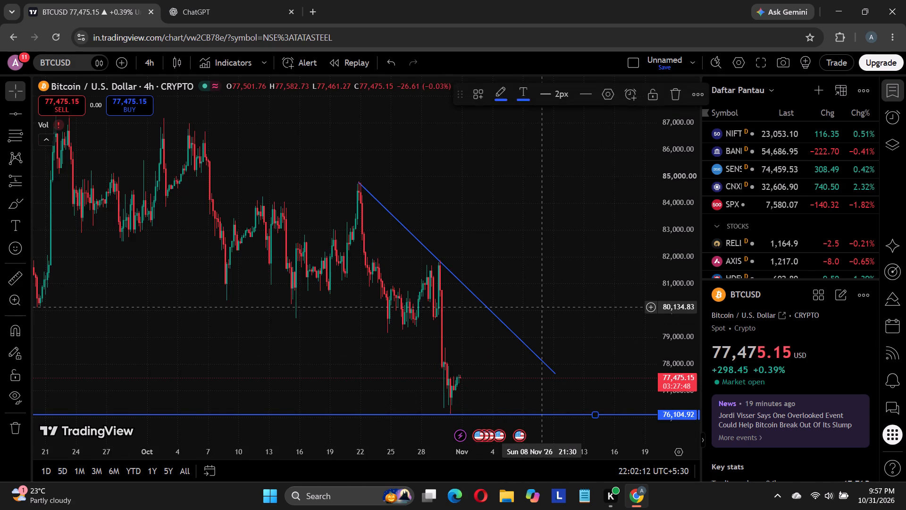
Add a long position at the latest candles with entry about 77,037, target about 80,417 and stop about 76,279.
{"action": "left_click_drag", "start_coordinate": [543, 305], "coordinate": [456, 292]}
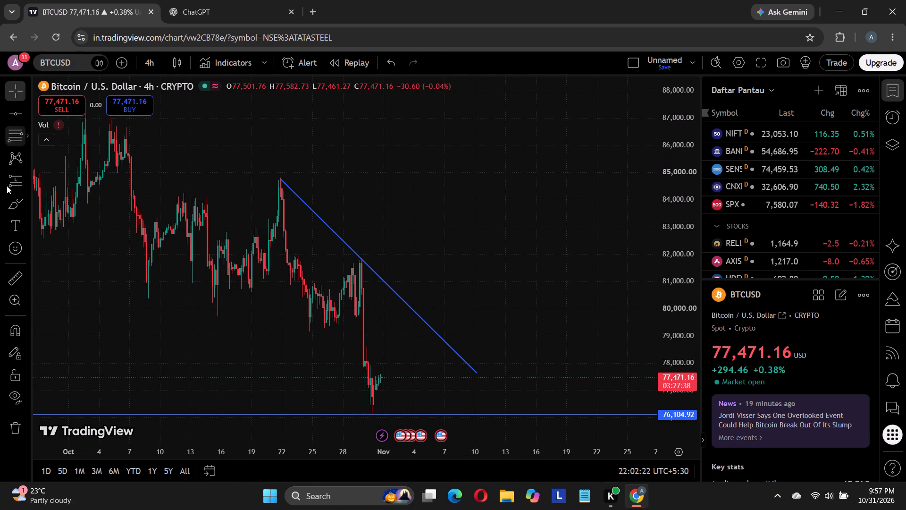
{"action": "left_click", "coordinate": [25, 179]}
{"action": "left_click", "coordinate": [69, 159]}
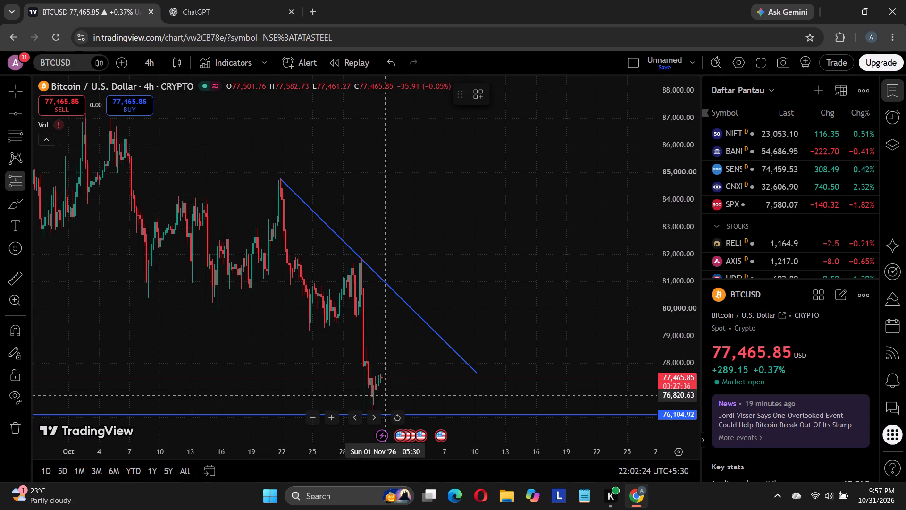
{"action": "left_click", "coordinate": [385, 377]}
{"action": "left_click_drag", "start_coordinate": [386, 319], "coordinate": [380, 352]}
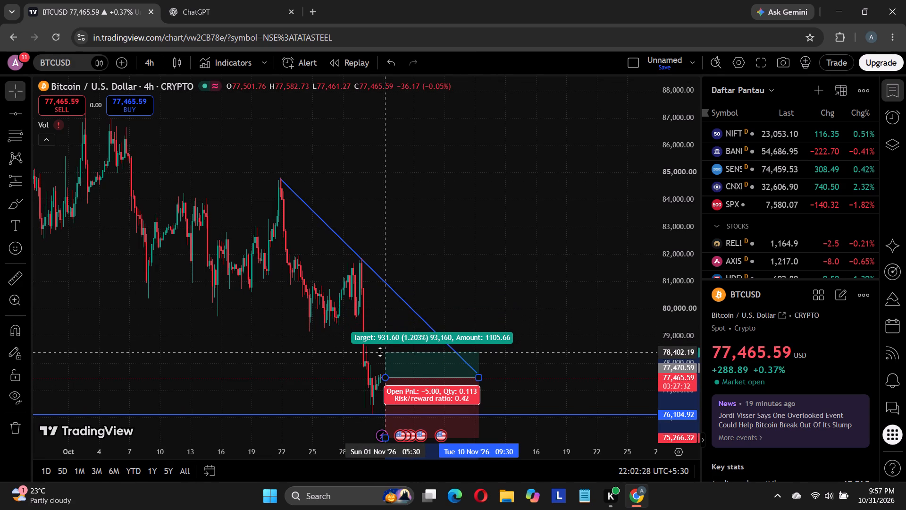
{"action": "left_click_drag", "start_coordinate": [380, 352], "coordinate": [390, 285]}
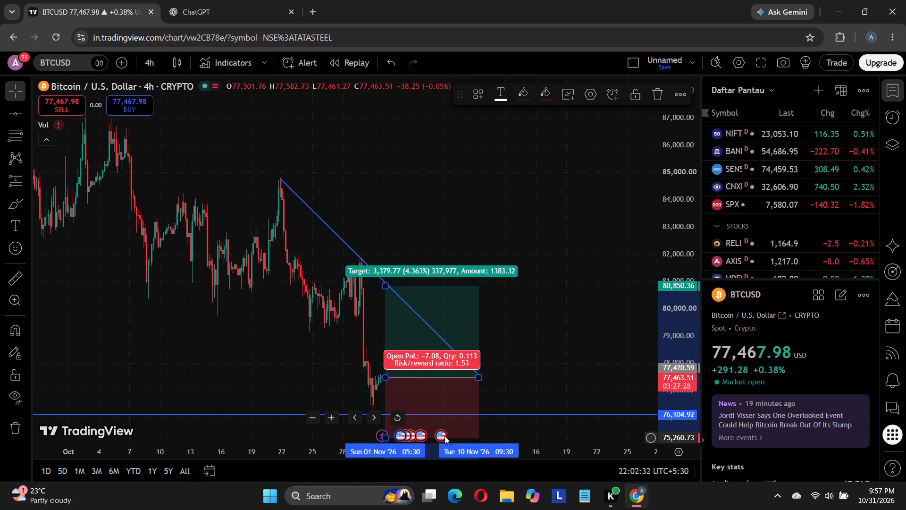
{"action": "left_click_drag", "start_coordinate": [465, 396], "coordinate": [542, 314]}
{"action": "left_click_drag", "start_coordinate": [462, 355], "coordinate": [475, 316]}
{"action": "left_click_drag", "start_coordinate": [487, 310], "coordinate": [400, 404]}
{"action": "left_click", "coordinate": [523, 259]}
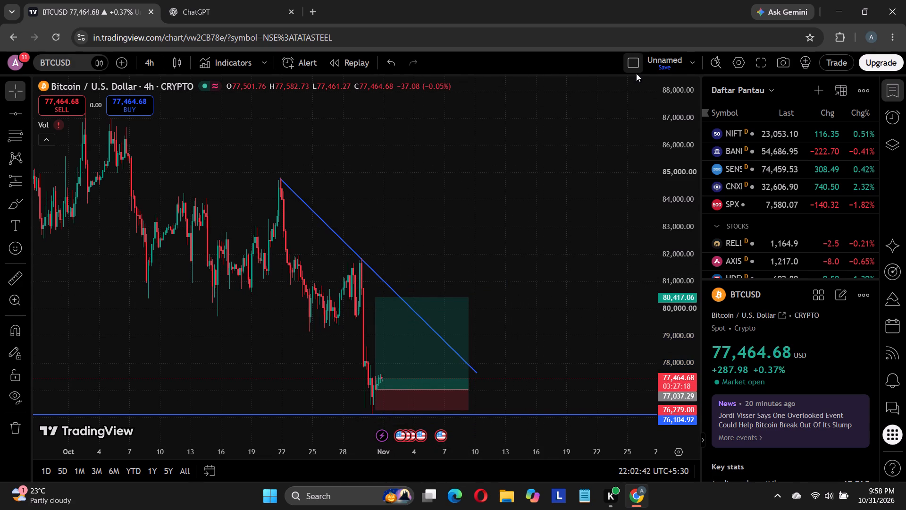
Save the chart layout.
{"action": "left_click", "coordinate": [659, 61]}
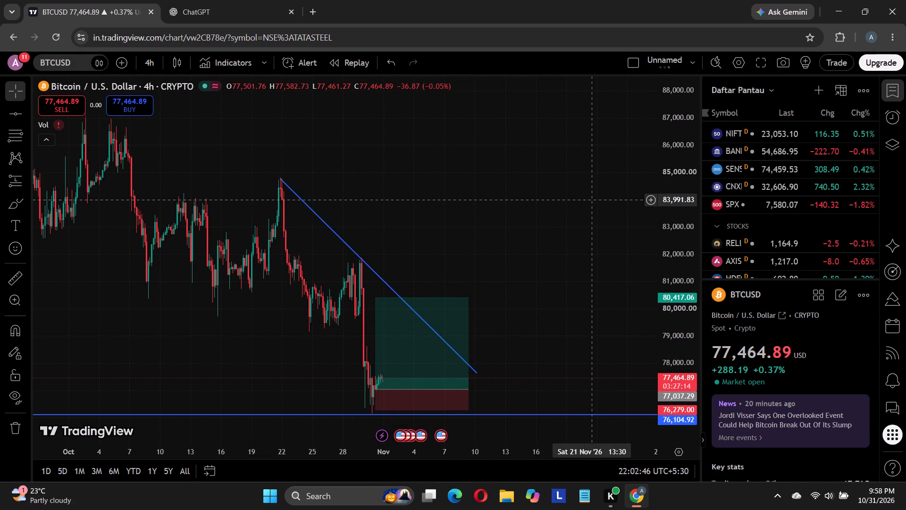
{"action": "left_click", "coordinate": [669, 68]}
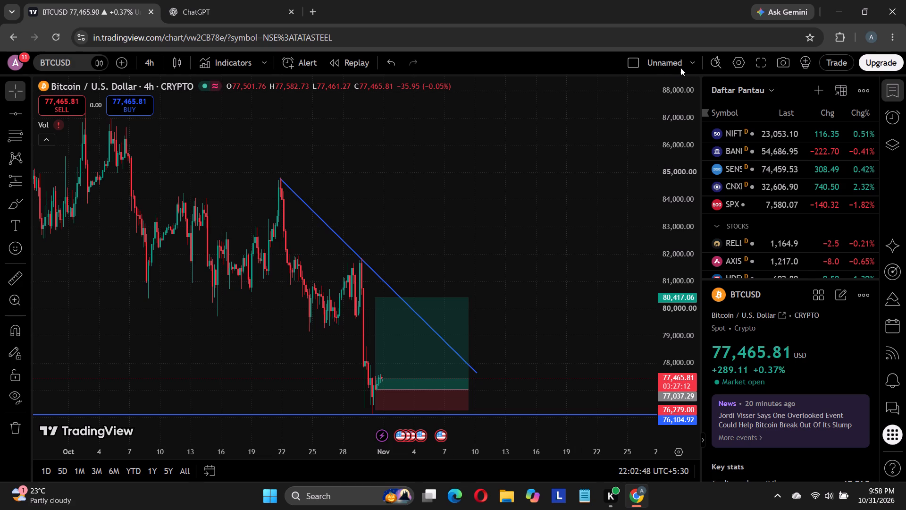
Rename the chart layout as BTC.
{"action": "left_click", "coordinate": [684, 67]}
{"action": "left_click", "coordinate": [702, 59]}
{"action": "left_click", "coordinate": [695, 60]}
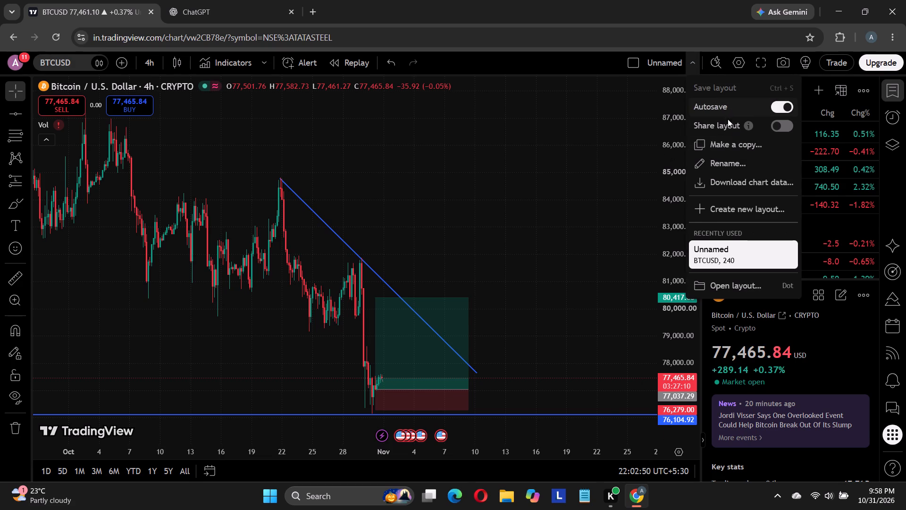
{"action": "left_click", "coordinate": [726, 160]}
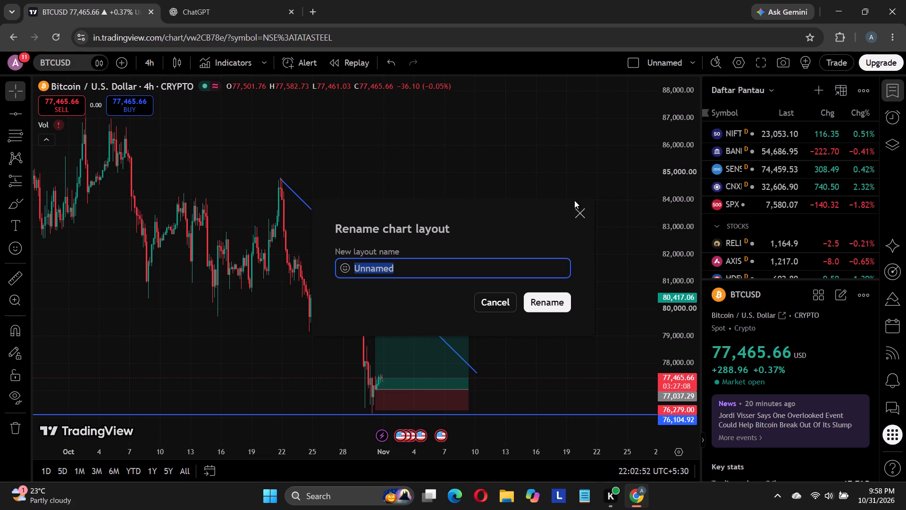
{"action": "type", "text": "BTC"}
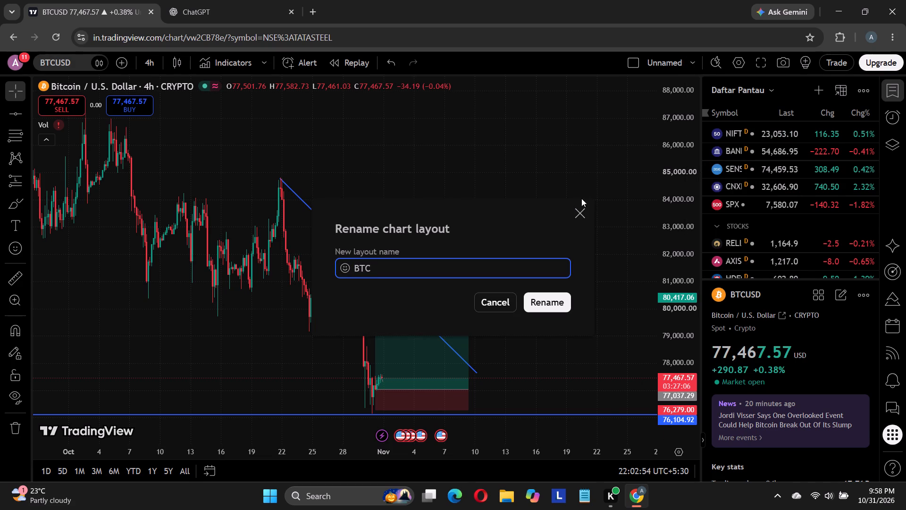
{"action": "left_click", "coordinate": [531, 296]}
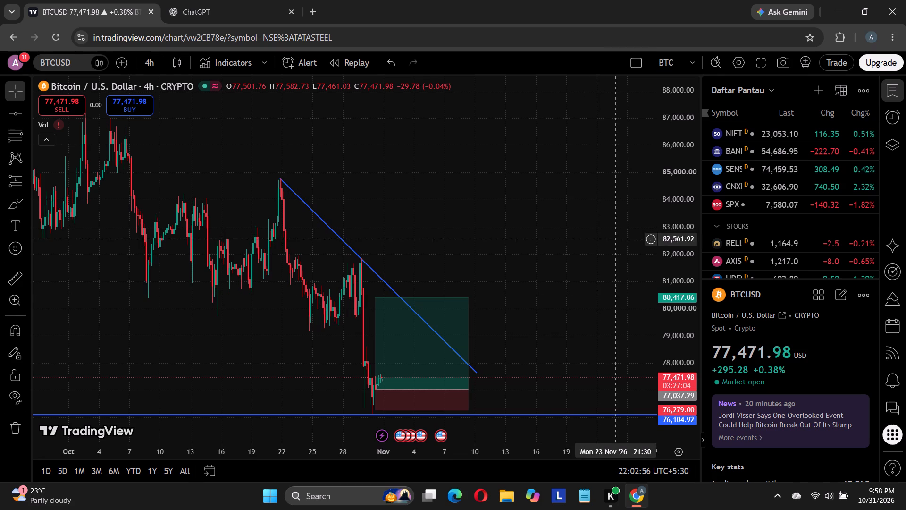
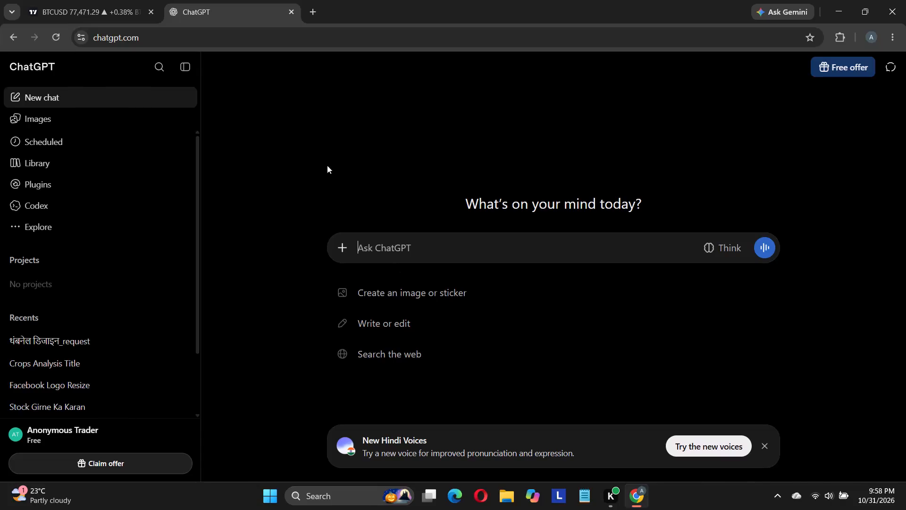
Return to the Bitcoin chart from the ChatGPT page and switch its interval to 5 minutes.
{"action": "left_click", "coordinate": [36, 0]}
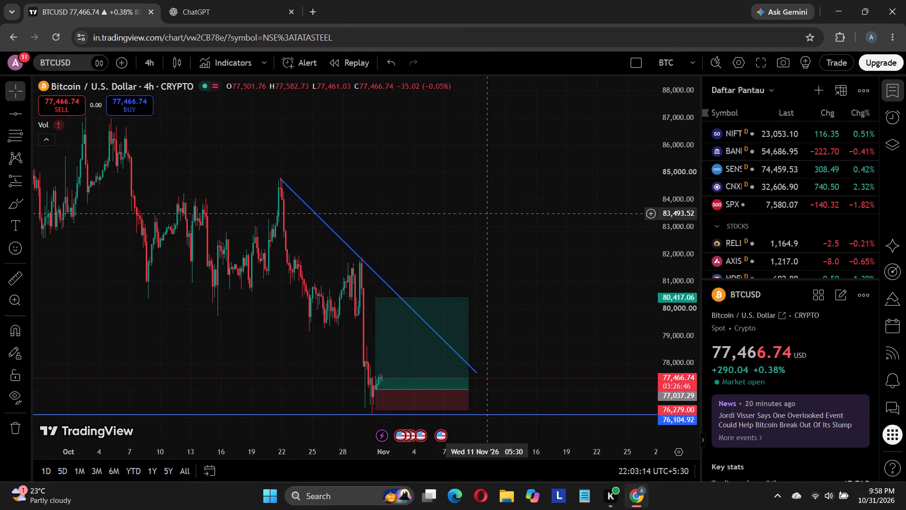
{"action": "scroll", "coordinate": [487, 213], "scroll_direction": "down", "scroll_amount": 2}
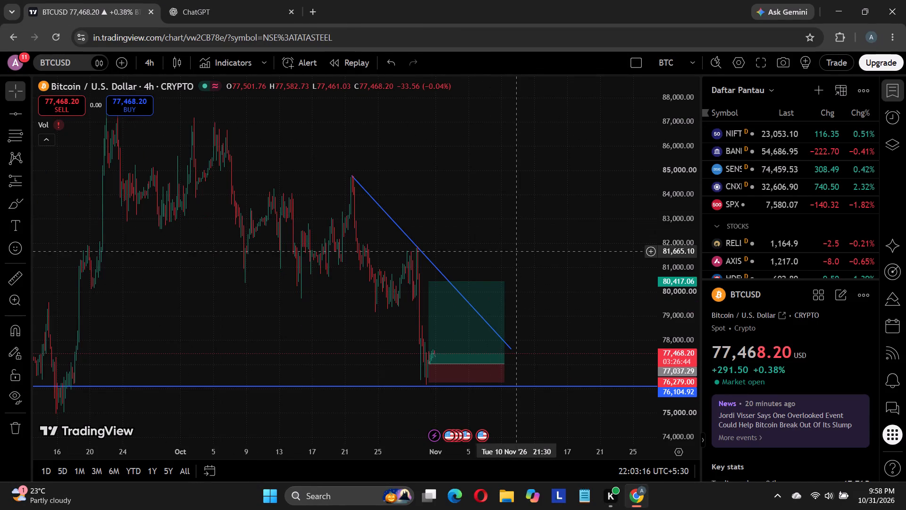
{"action": "left_click_drag", "start_coordinate": [675, 300], "coordinate": [670, 176]}
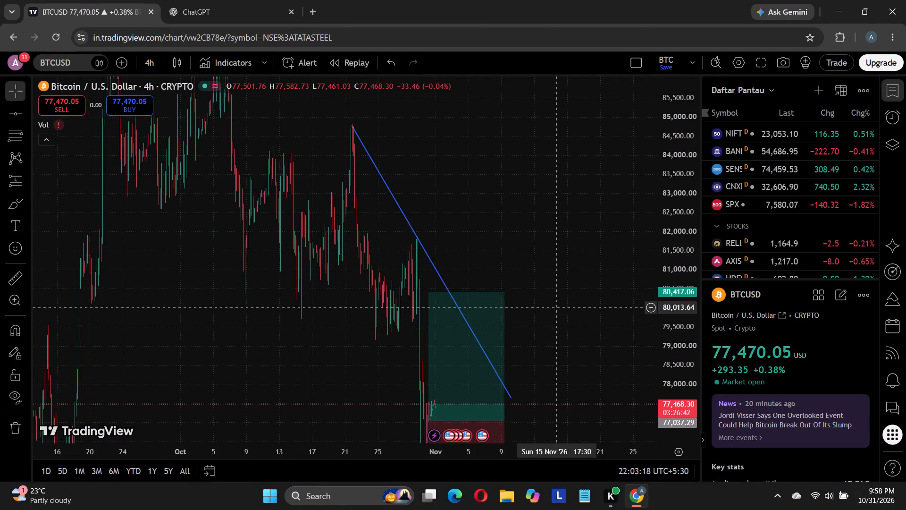
{"action": "scroll", "coordinate": [636, 247], "scroll_direction": "down", "scroll_amount": 2}
{"action": "left_click_drag", "start_coordinate": [679, 200], "coordinate": [682, 358]}
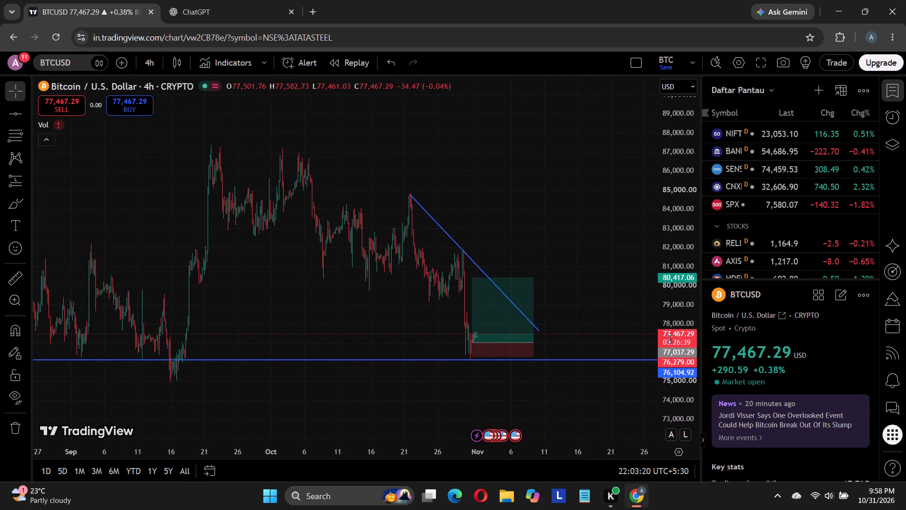
{"action": "left_click_drag", "start_coordinate": [563, 200], "coordinate": [485, 204]}
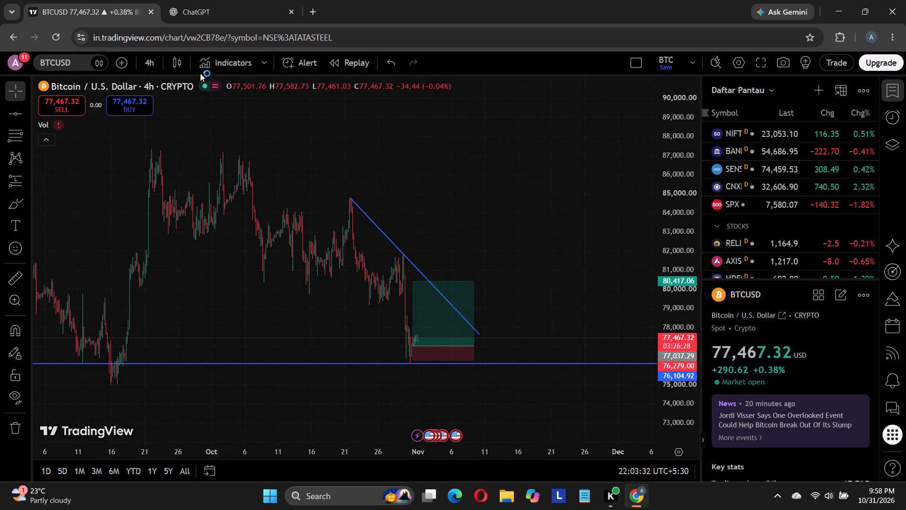
{"action": "left_click", "coordinate": [154, 67]}
{"action": "scroll", "coordinate": [171, 363], "scroll_direction": "down", "scroll_amount": 2}
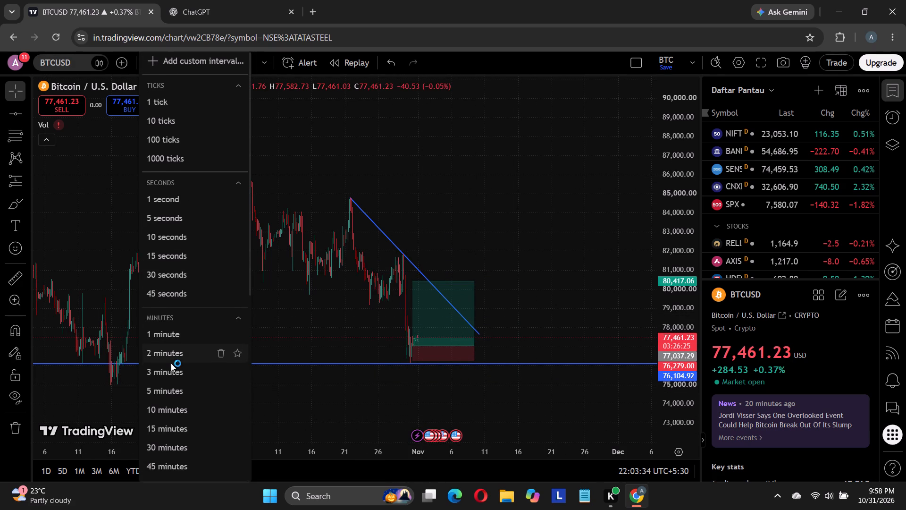
{"action": "left_click", "coordinate": [170, 271]}
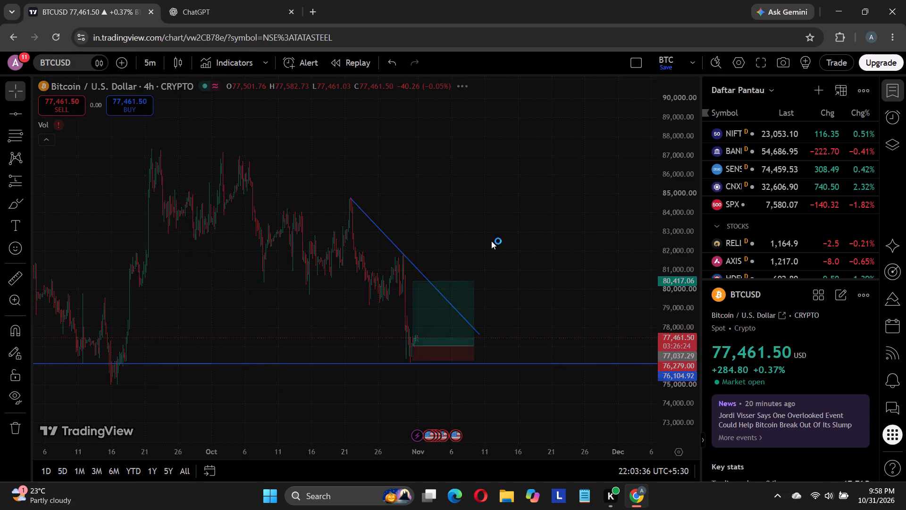
Examine the recent candles against the long position's entry, target and stop zones on the 5-minute chart.
{"action": "right_click", "coordinate": [400, 194]}
{"action": "double_click", "coordinate": [433, 187]}
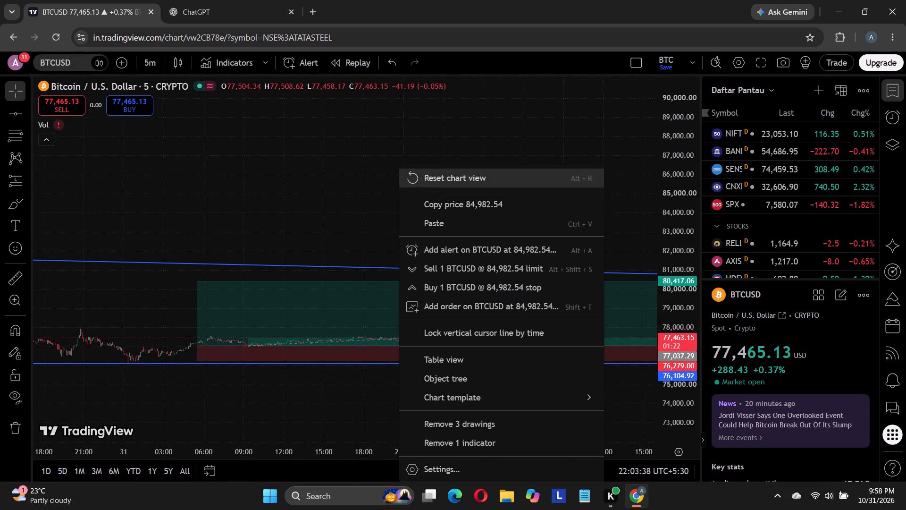
{"action": "left_click", "coordinate": [358, 182]}
{"action": "scroll", "coordinate": [427, 230], "scroll_direction": "down", "scroll_amount": 4}
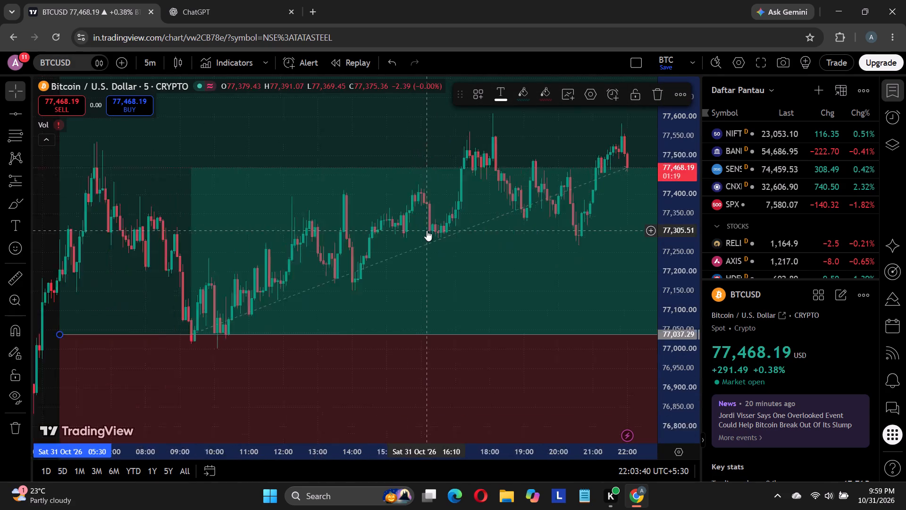
{"action": "left_click_drag", "start_coordinate": [679, 155], "coordinate": [666, 331]}
{"action": "left_click_drag", "start_coordinate": [685, 174], "coordinate": [687, 344]}
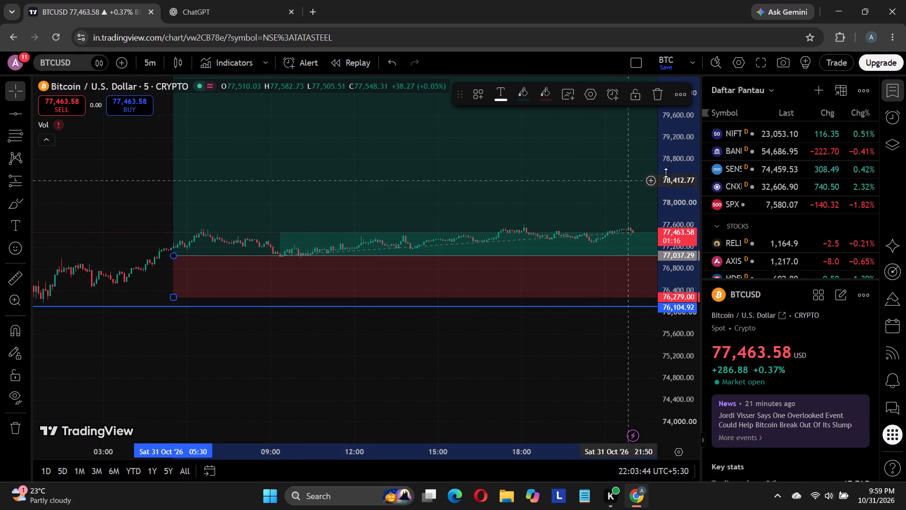
{"action": "left_click_drag", "start_coordinate": [681, 167], "coordinate": [680, 266]}
{"action": "left_click_drag", "start_coordinate": [142, 197], "coordinate": [141, 197]}
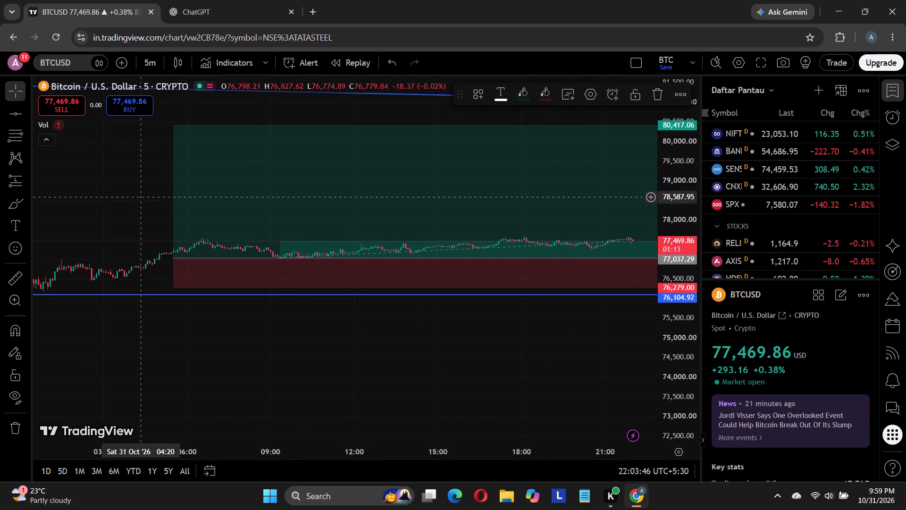
{"action": "left_click_drag", "start_coordinate": [141, 197], "coordinate": [57, 197]}
{"action": "scroll", "coordinate": [511, 236], "scroll_direction": "up", "scroll_amount": 6}
{"action": "scroll", "coordinate": [506, 247], "scroll_direction": "down", "scroll_amount": 1}
{"action": "right_click", "coordinate": [422, 348]}
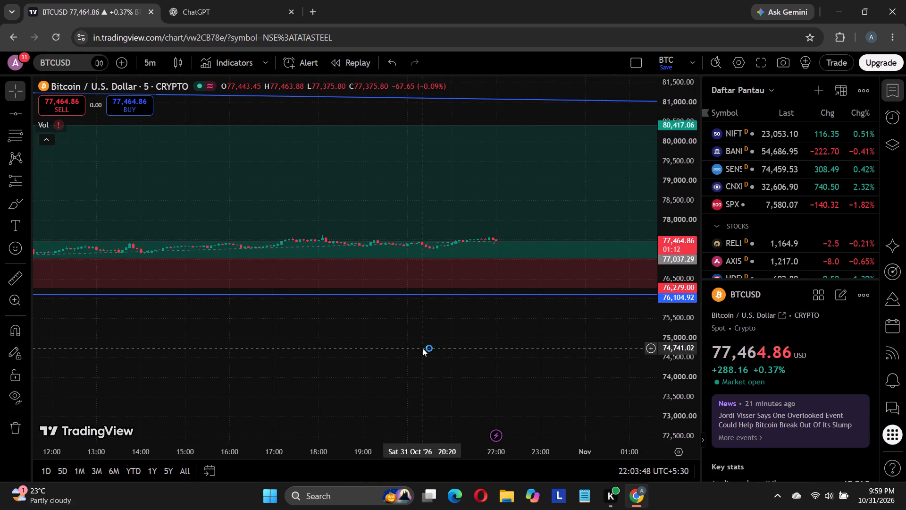
{"action": "left_click", "coordinate": [453, 182]}
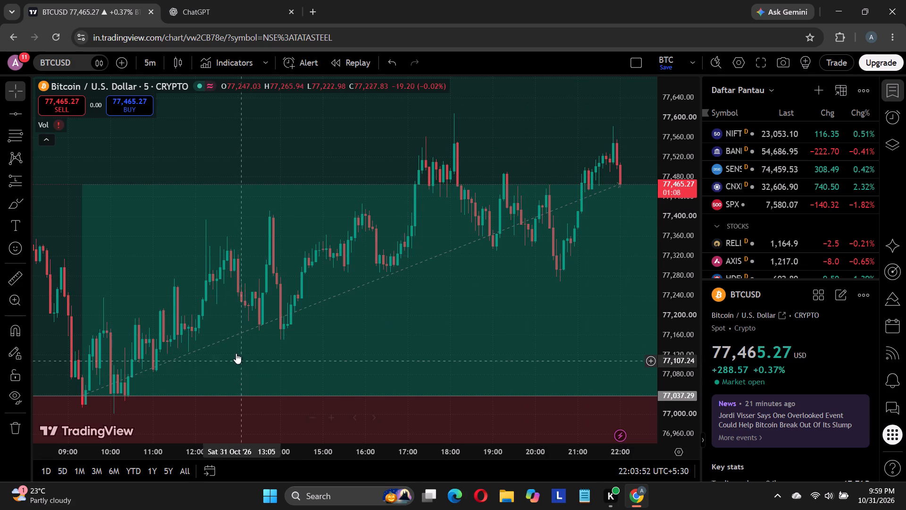
Lower the long position's stop to about 76,103, just below the horizontal support line.
{"action": "scroll", "coordinate": [237, 349], "scroll_direction": "down", "scroll_amount": 8}
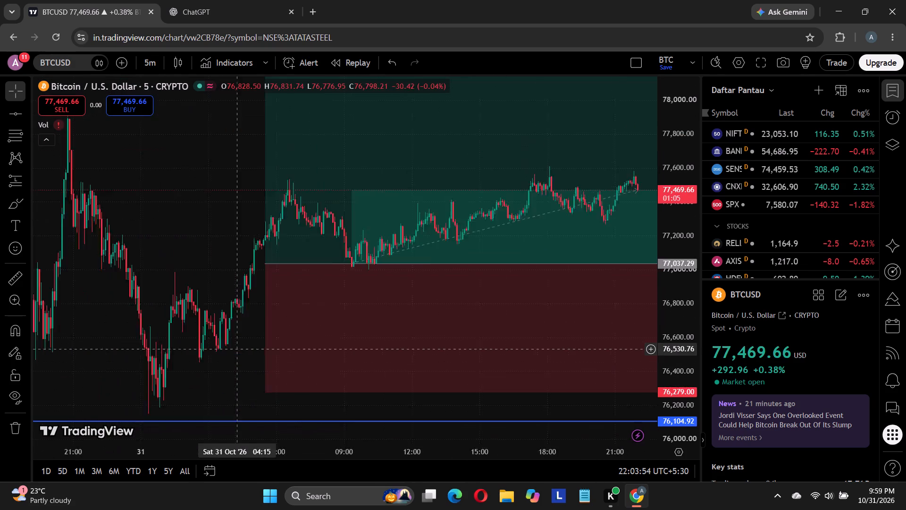
{"action": "left_click_drag", "start_coordinate": [339, 394], "coordinate": [336, 420]}
{"action": "left_click", "coordinate": [292, 246]}
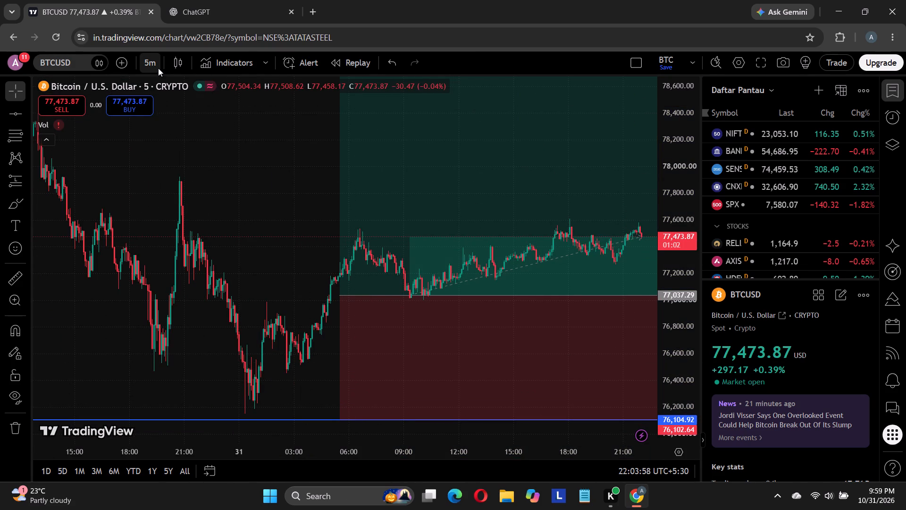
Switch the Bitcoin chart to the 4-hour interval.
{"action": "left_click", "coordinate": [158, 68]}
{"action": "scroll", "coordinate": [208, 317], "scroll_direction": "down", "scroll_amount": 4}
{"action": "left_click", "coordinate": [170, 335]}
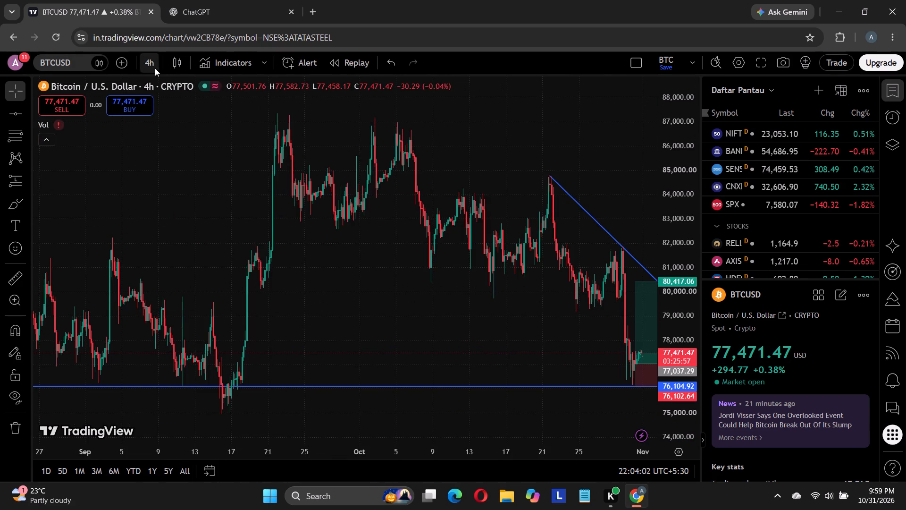
Switch the Bitcoin chart to the 1-hour interval and reset the chart view.
{"action": "left_click", "coordinate": [154, 68]}
{"action": "scroll", "coordinate": [164, 331], "scroll_direction": "down", "scroll_amount": 4}
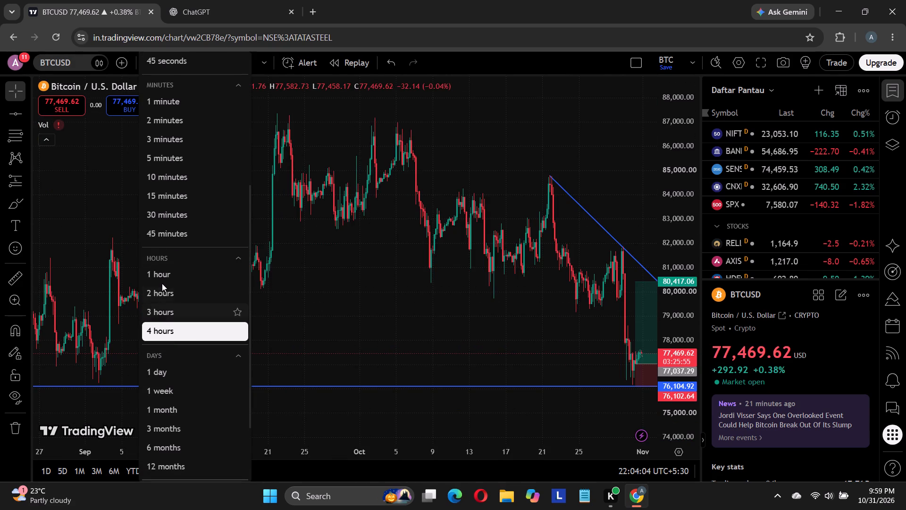
{"action": "left_click", "coordinate": [162, 277]}
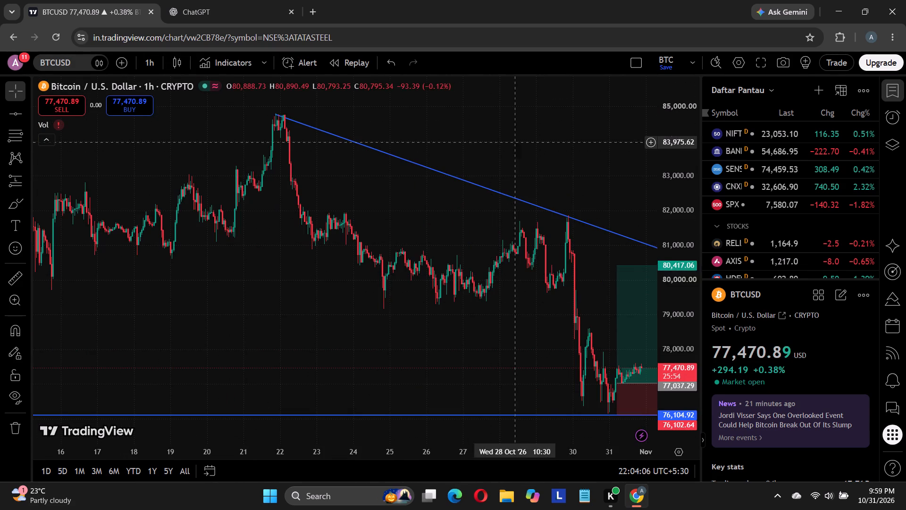
{"action": "right_click", "coordinate": [515, 142]}
{"action": "left_click", "coordinate": [529, 152]}
{"action": "left_click_drag", "start_coordinate": [527, 261], "coordinate": [292, 231]}
{"action": "left_click_drag", "start_coordinate": [562, 131], "coordinate": [455, 147]}
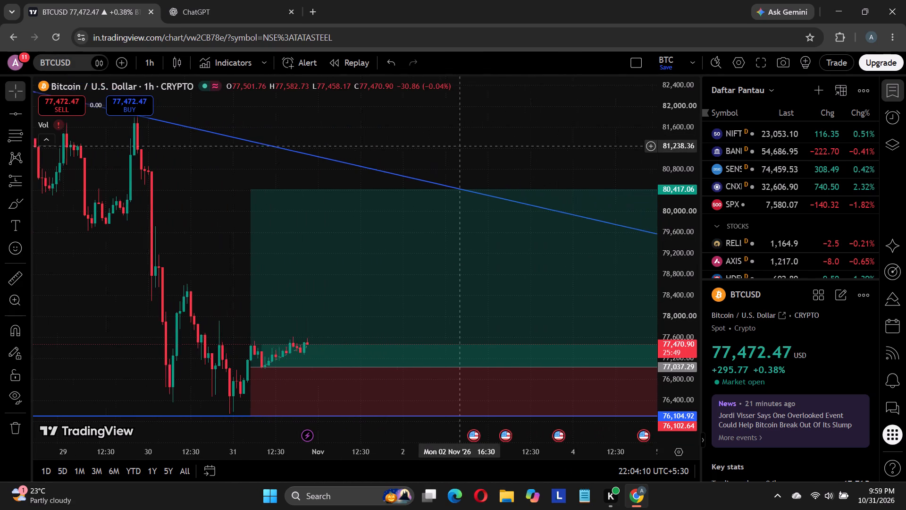
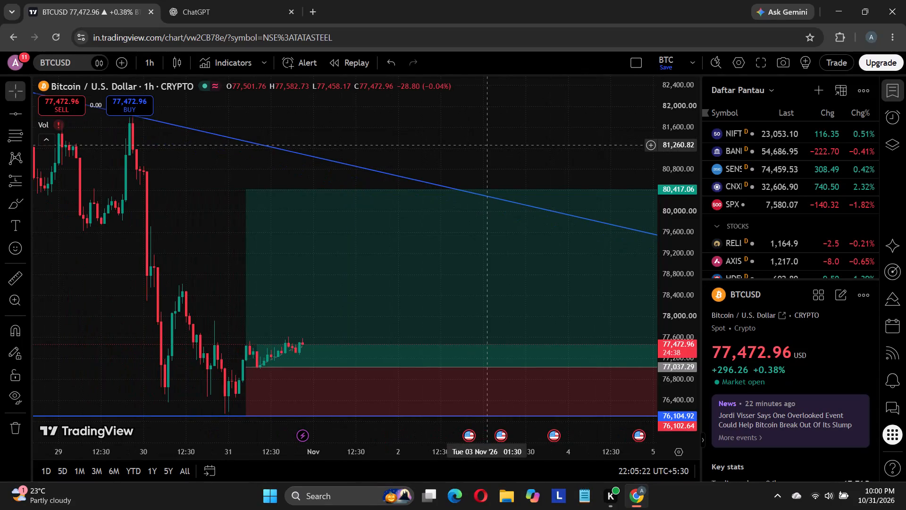
Examine the Bitcoin price action against the descending trendline and the long position on the 1-hour chart.
{"action": "scroll", "coordinate": [480, 149], "scroll_direction": "down", "scroll_amount": 3}
{"action": "scroll", "coordinate": [245, 245], "scroll_direction": "down", "scroll_amount": 4}
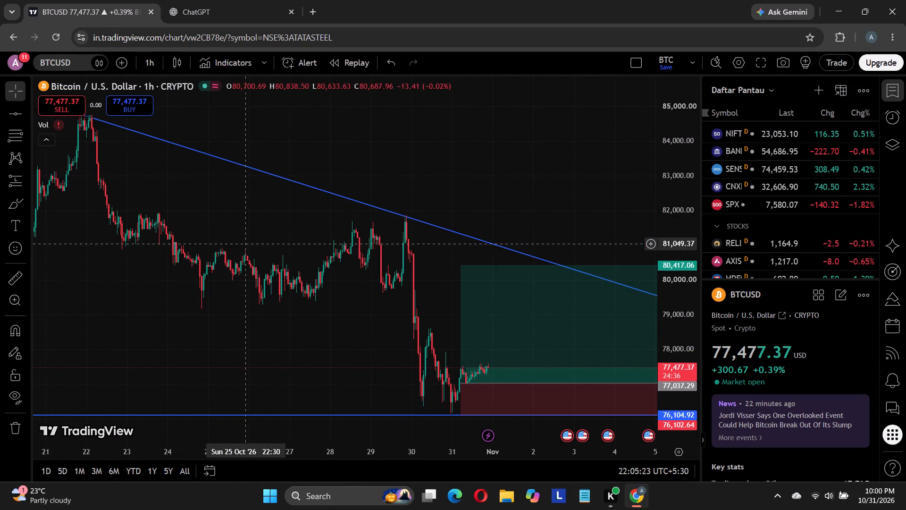
{"action": "scroll", "coordinate": [558, 197], "scroll_direction": "up", "scroll_amount": 4}
{"action": "left_click", "coordinate": [538, 139]}
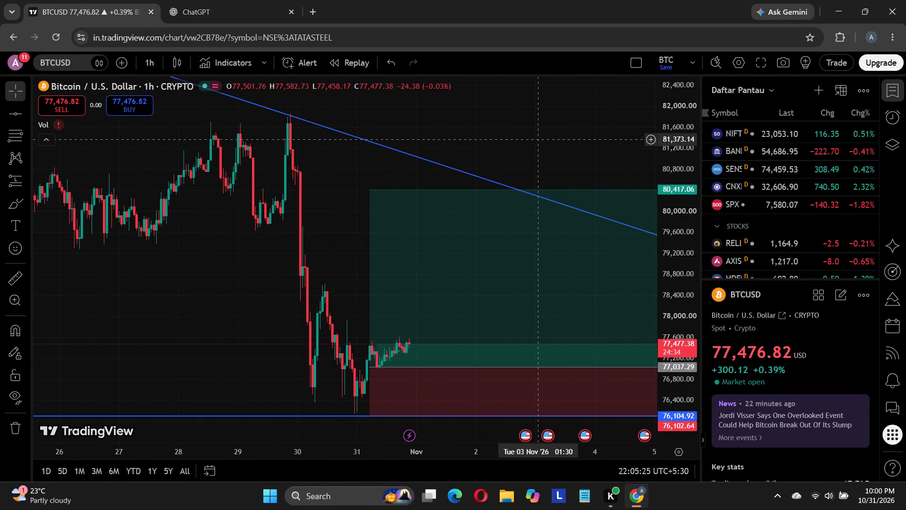
{"action": "right_click", "coordinate": [188, 297]}
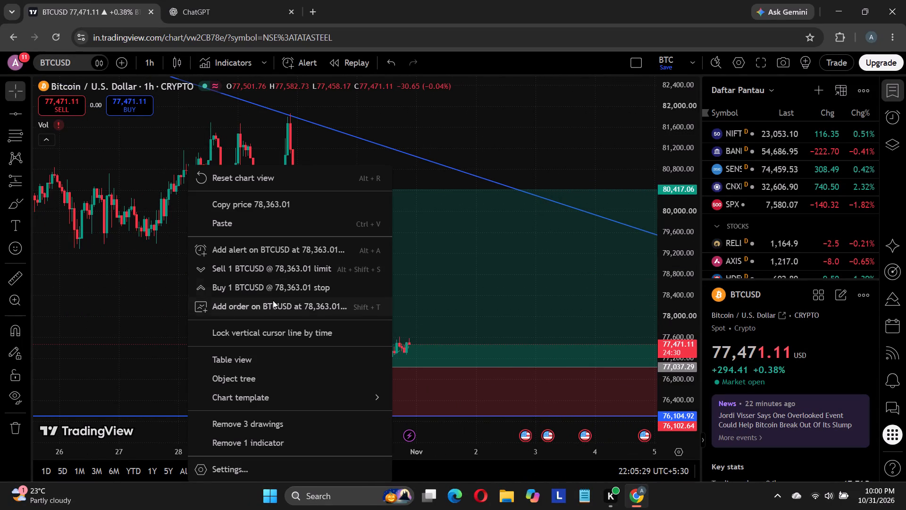
{"action": "left_click", "coordinate": [140, 341]}
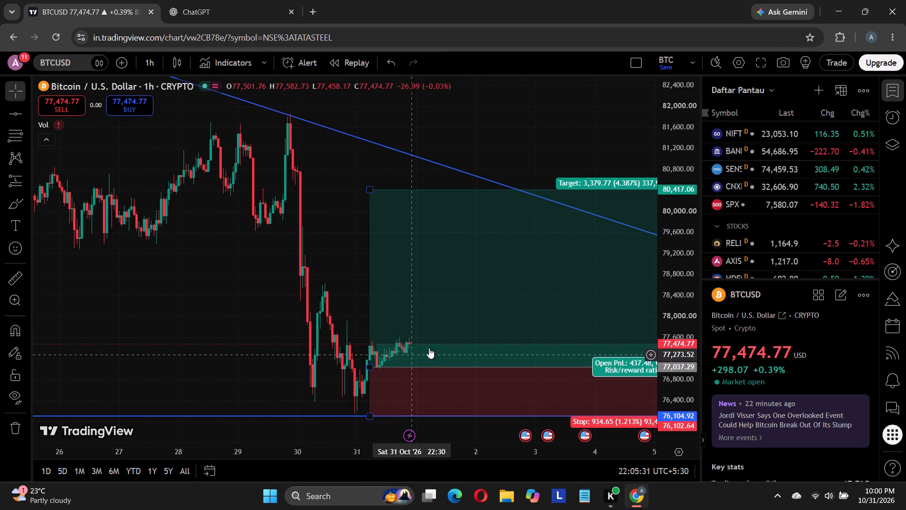
{"action": "scroll", "coordinate": [287, 357], "scroll_direction": "down", "scroll_amount": 1}
Connect the Paper Trading simulator as the broker for trading BTCUSD.
{"action": "right_click", "coordinate": [287, 357]}
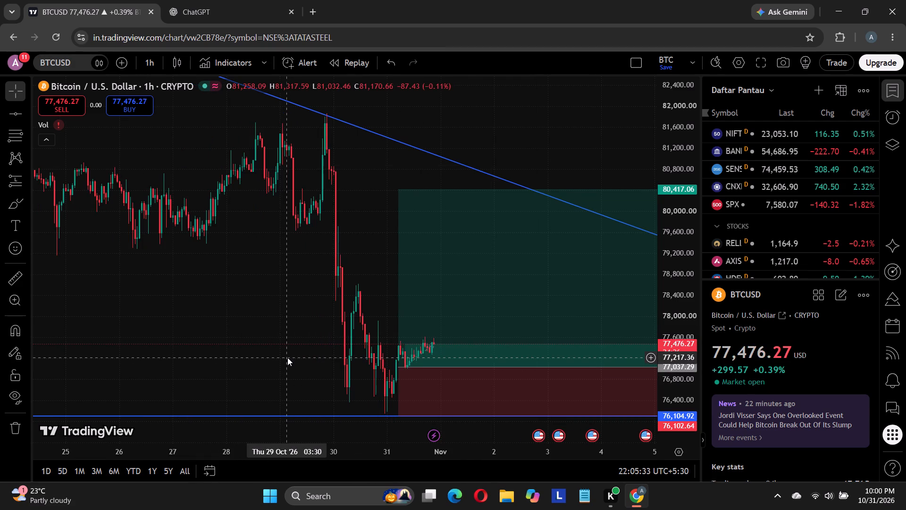
{"action": "left_click", "coordinate": [321, 275]}
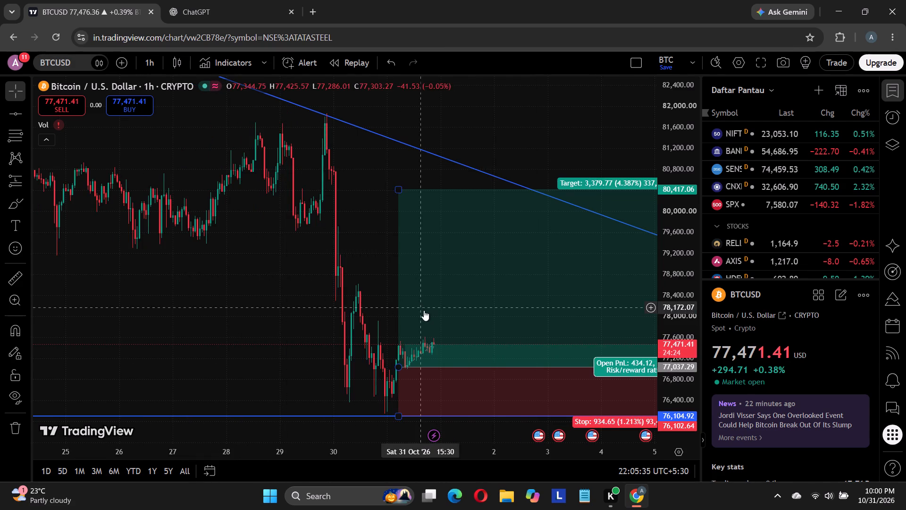
{"action": "left_click", "coordinate": [178, 168]}
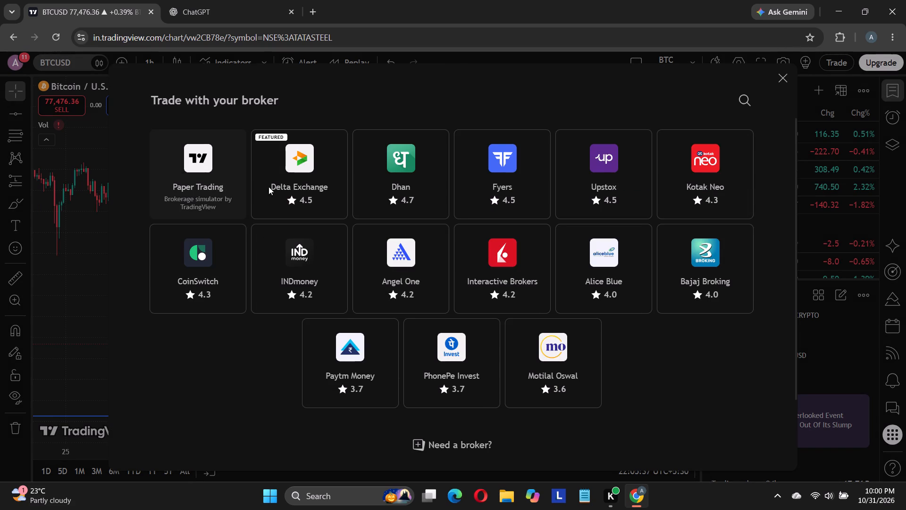
{"action": "left_click", "coordinate": [215, 176]}
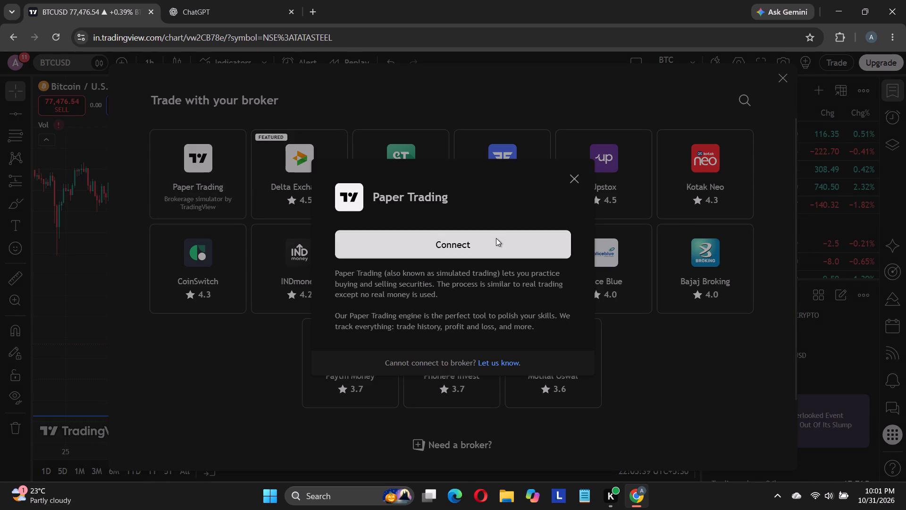
{"action": "left_click", "coordinate": [496, 238]}
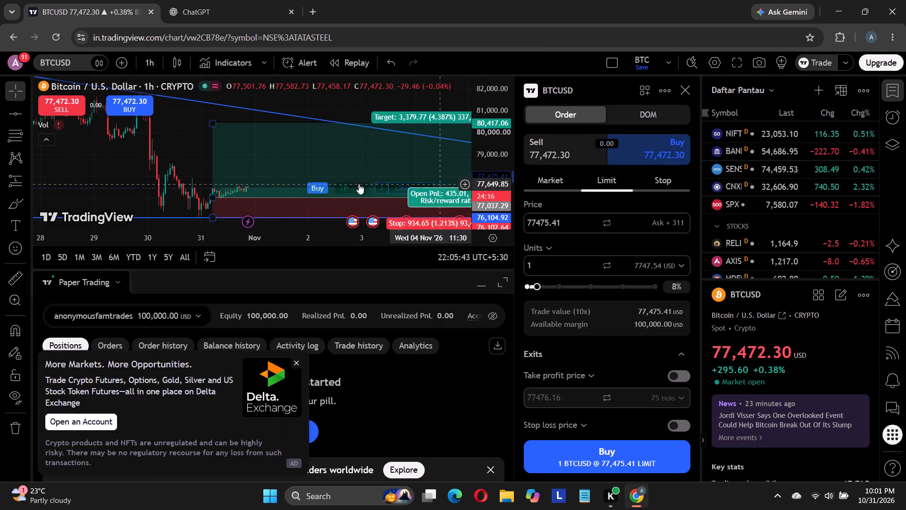
Place a BTCUSD market buy order using 100% of the paper balance, then dismiss the notifications and order ticket.
{"action": "left_click", "coordinate": [553, 187]}
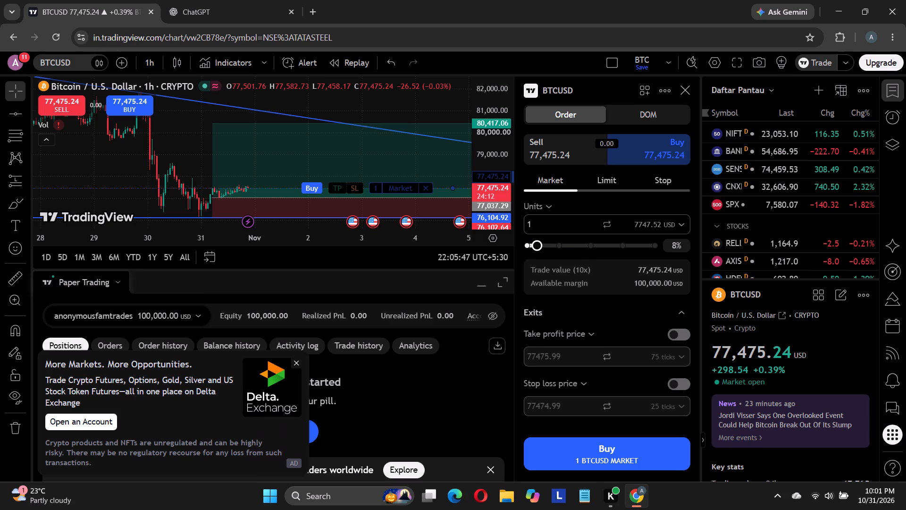
{"action": "left_click_drag", "start_coordinate": [540, 247], "coordinate": [716, 253]}
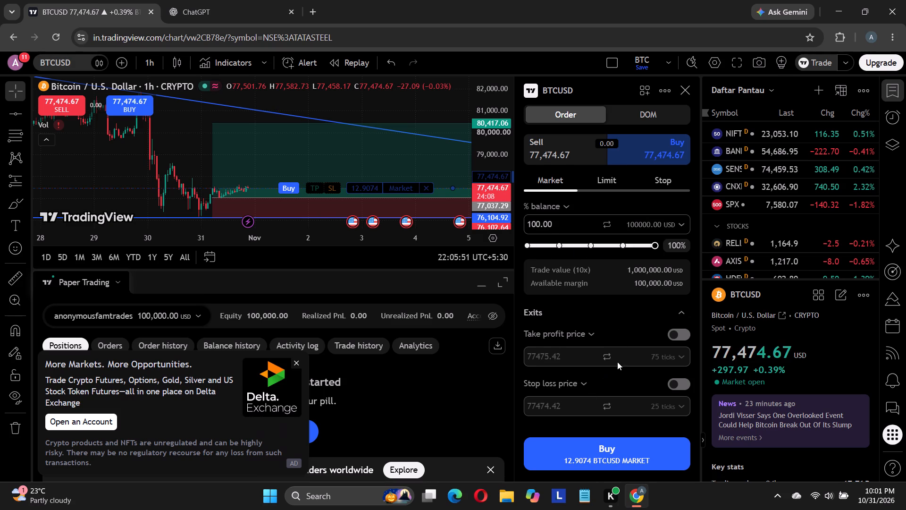
{"action": "left_click_drag", "start_coordinate": [655, 248], "coordinate": [681, 254]}
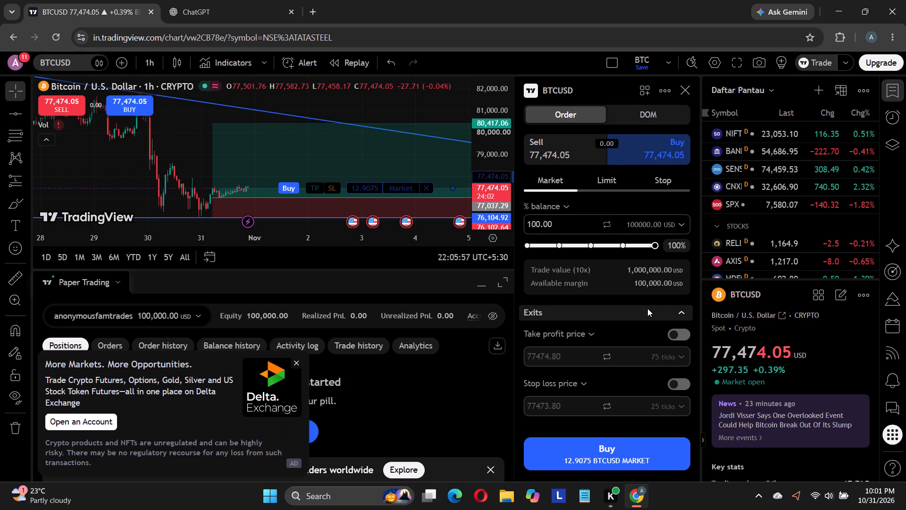
{"action": "left_click", "coordinate": [616, 446]}
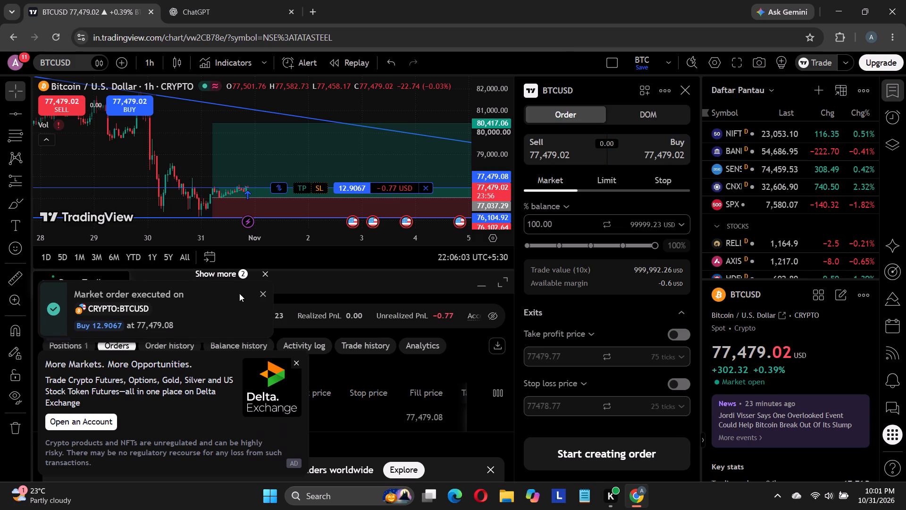
{"action": "left_click", "coordinate": [260, 297]}
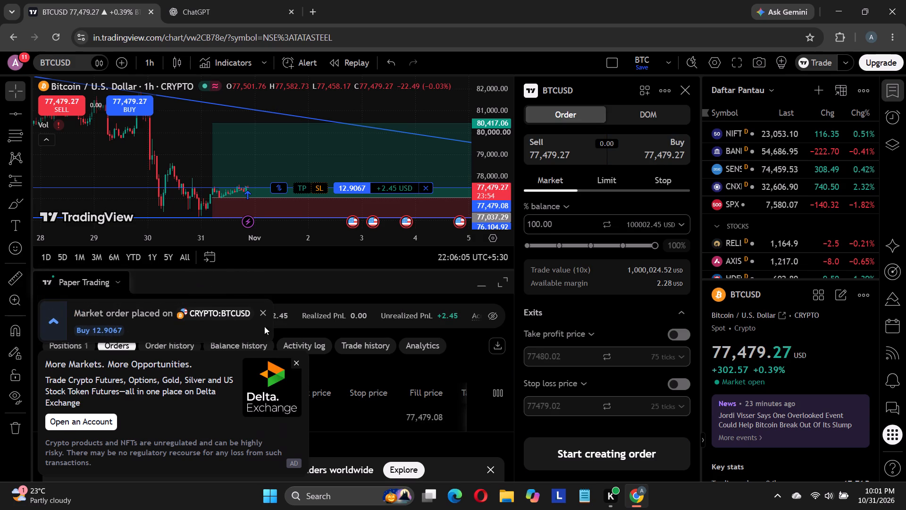
{"action": "left_click", "coordinate": [265, 312]}
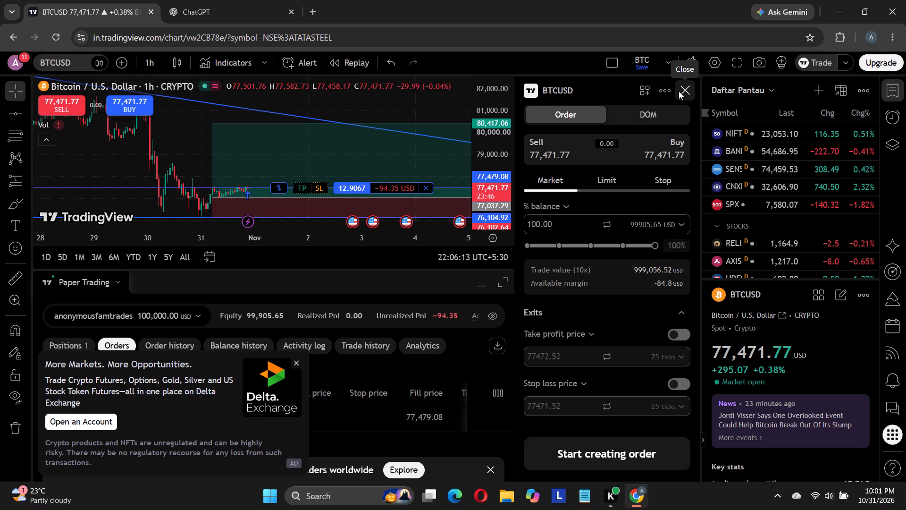
{"action": "left_click", "coordinate": [679, 91]}
Reset the view of the 1-hour Bitcoin chart.
{"action": "scroll", "coordinate": [480, 180], "scroll_direction": "up", "scroll_amount": 4}
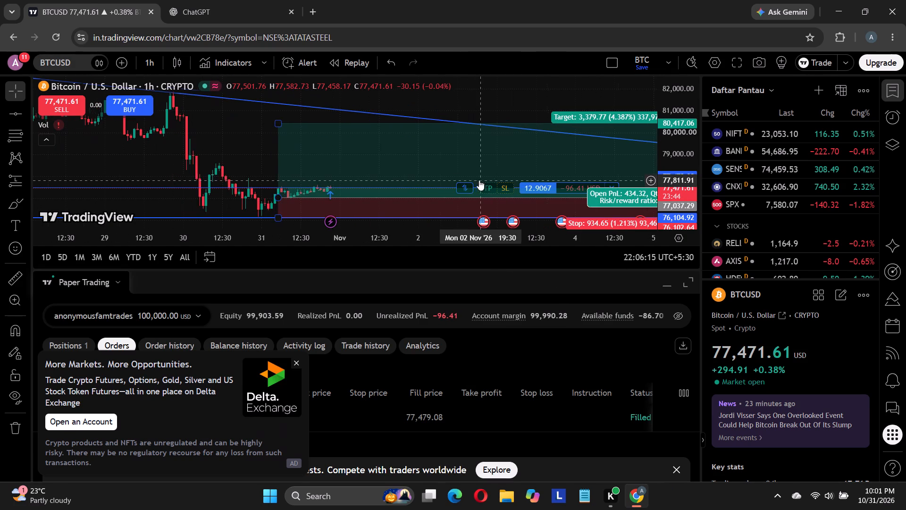
{"action": "right_click", "coordinate": [231, 144]}
{"action": "left_click", "coordinate": [252, 157]}
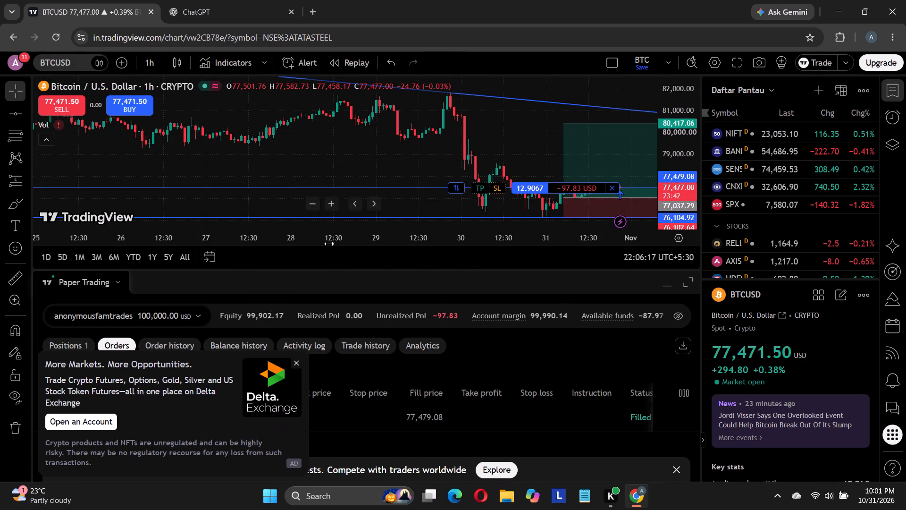
Review the BTCUSD order's details and the Paper Trading account figures, clearing the advertisement, and collapse the trading area.
{"action": "left_click", "coordinate": [671, 289]}
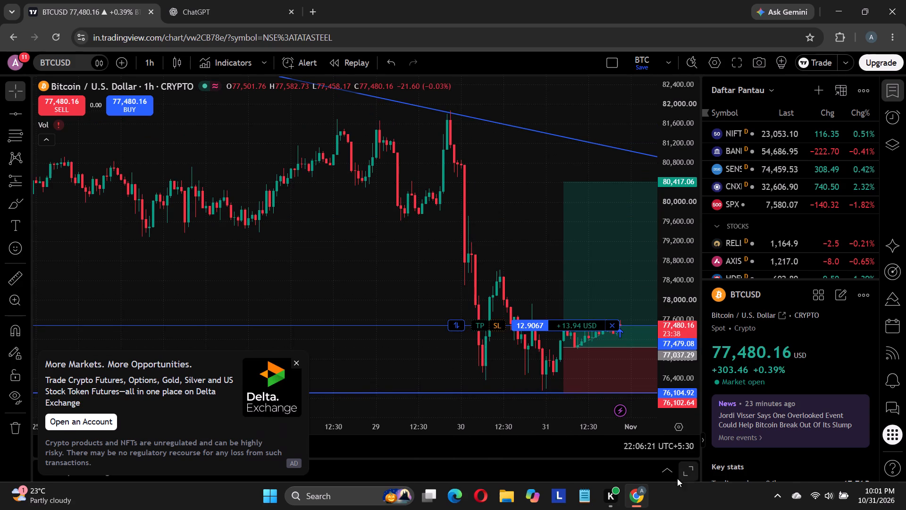
{"action": "left_click", "coordinate": [670, 476]}
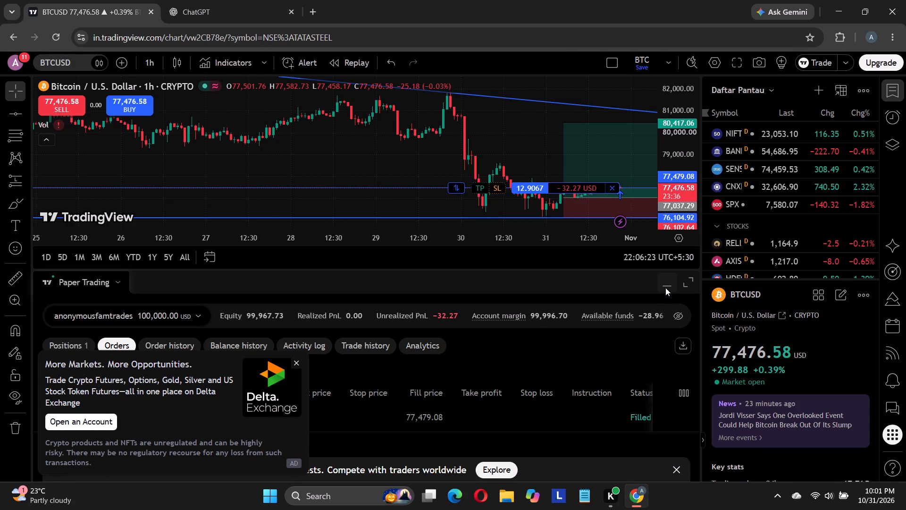
{"action": "left_click", "coordinate": [298, 364]}
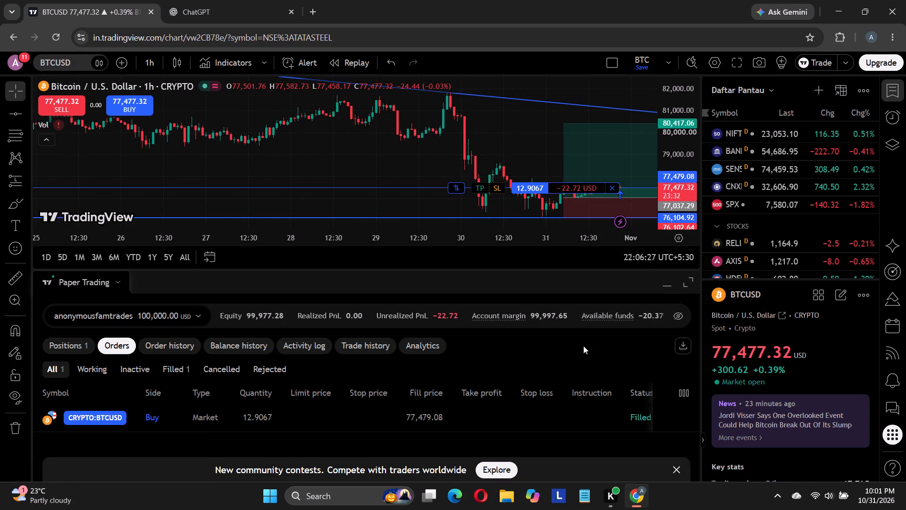
{"action": "left_click", "coordinate": [168, 348]}
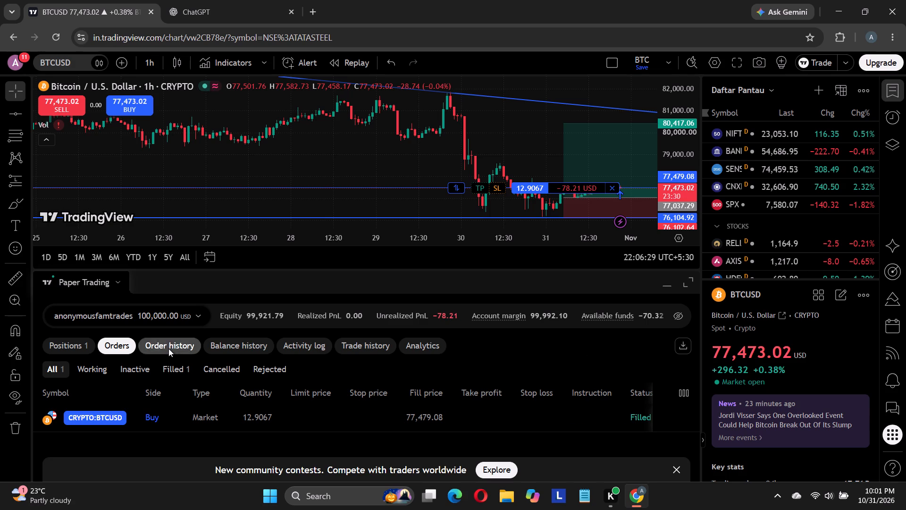
{"action": "left_click", "coordinate": [126, 350]}
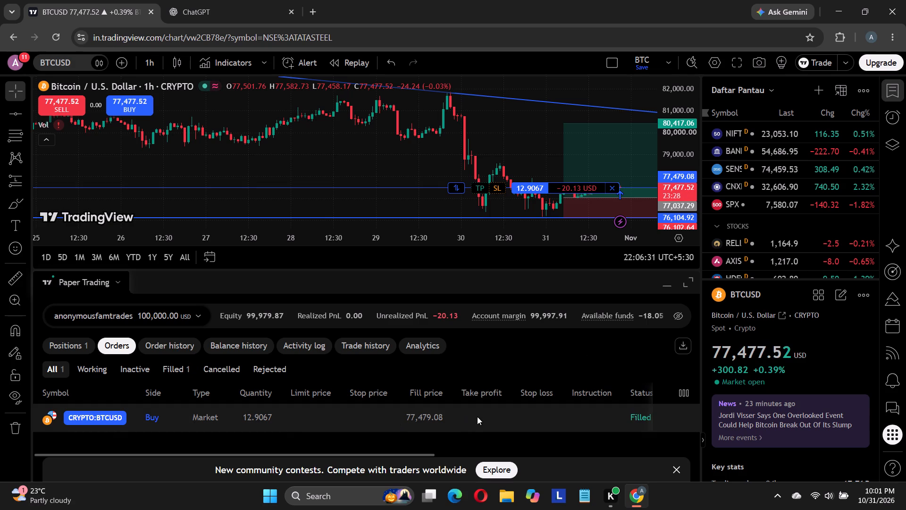
{"action": "double_click", "coordinate": [477, 416]}
{"action": "scroll", "coordinate": [435, 416], "scroll_direction": "down", "scroll_amount": 3}
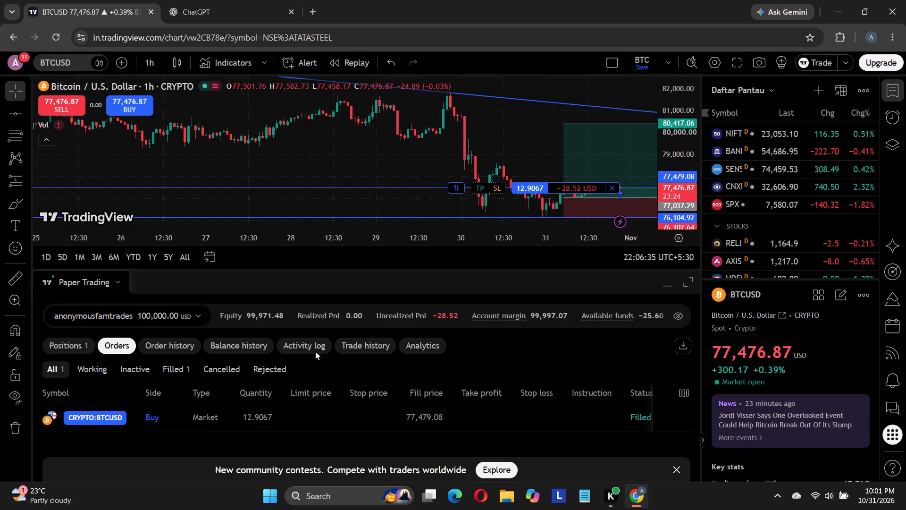
{"action": "left_click", "coordinate": [202, 314]}
{"action": "left_click", "coordinate": [201, 314]}
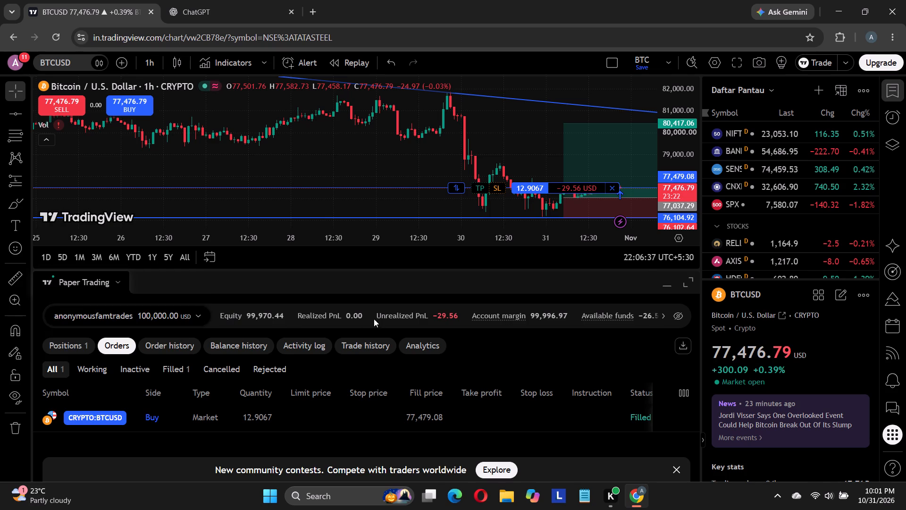
{"action": "left_click", "coordinate": [663, 317]}
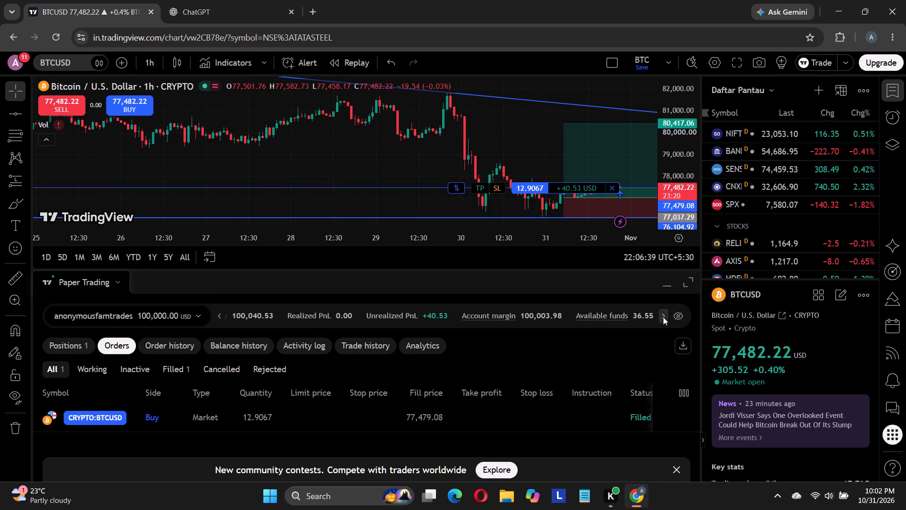
{"action": "left_click", "coordinate": [221, 317]}
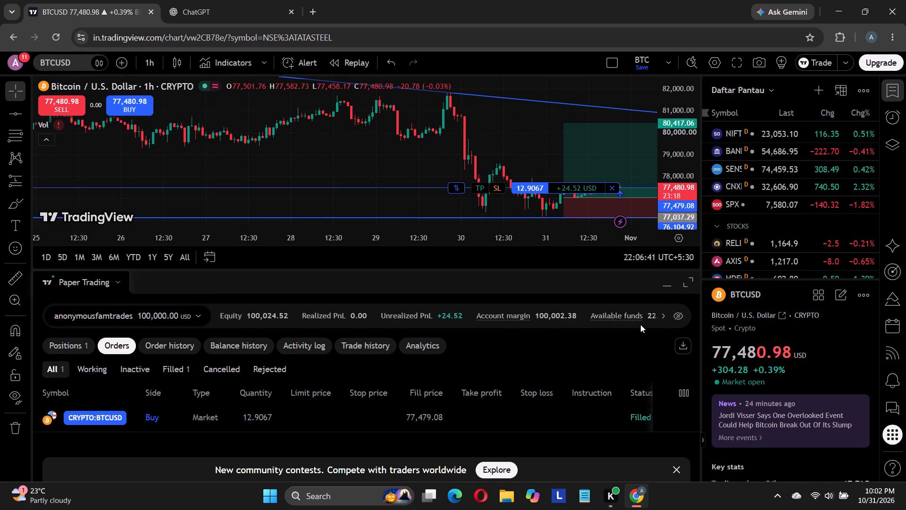
{"action": "left_click", "coordinate": [666, 281]}
Switch the Bitcoin chart to the 5-minute interval and reset the chart view.
{"action": "left_click_drag", "start_coordinate": [525, 225], "coordinate": [405, 202]}
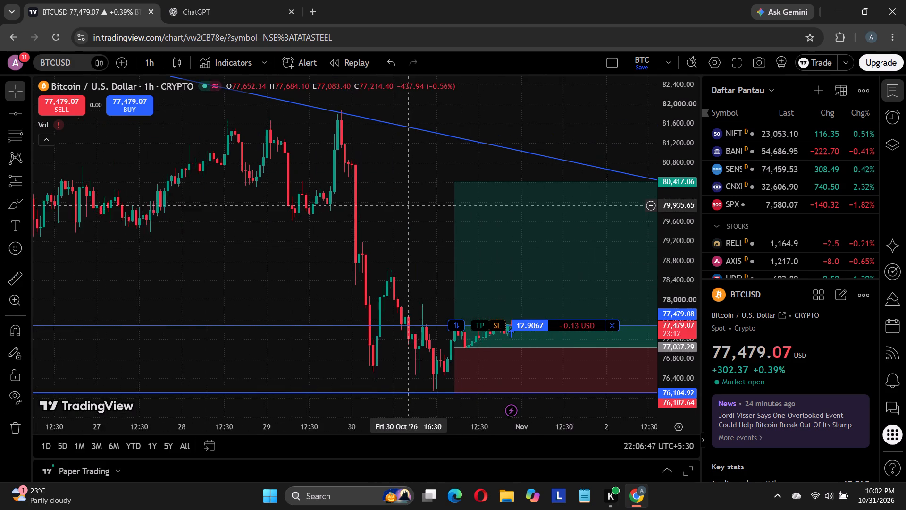
{"action": "left_click_drag", "start_coordinate": [405, 202], "coordinate": [392, 198]}
{"action": "left_click", "coordinate": [150, 68]}
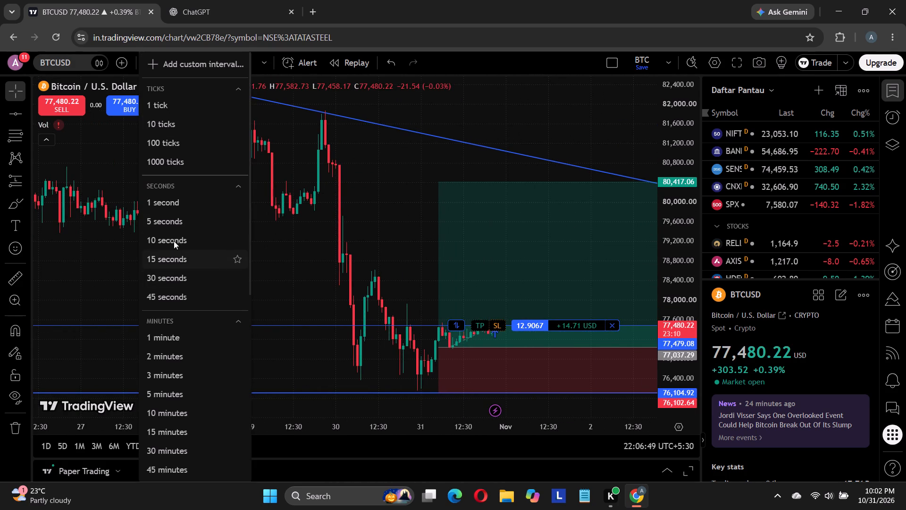
{"action": "left_click", "coordinate": [168, 390]}
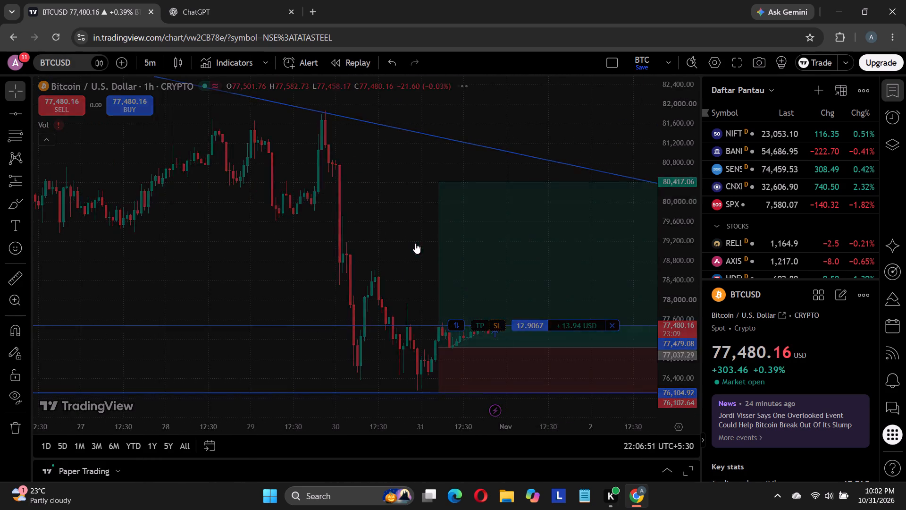
{"action": "right_click", "coordinate": [563, 132]}
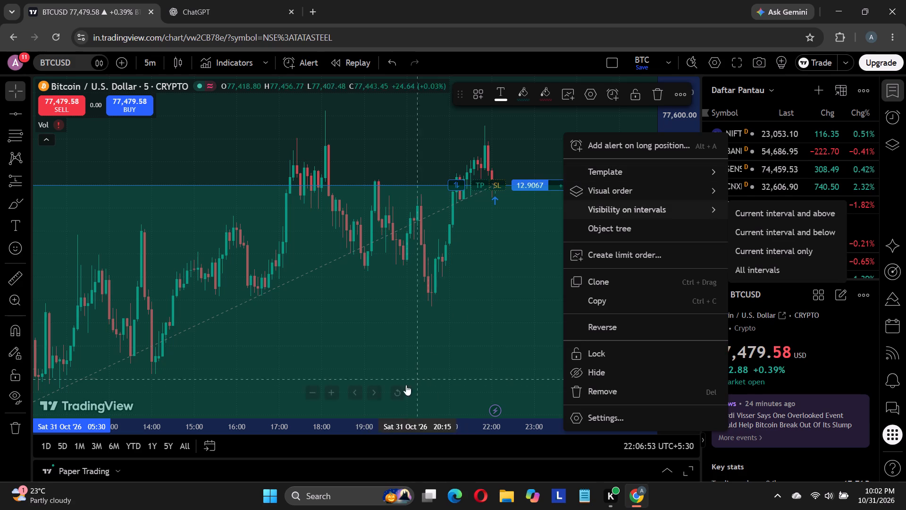
{"action": "scroll", "coordinate": [407, 254], "scroll_direction": "down", "scroll_amount": 5}
{"action": "right_click", "coordinate": [95, 207]}
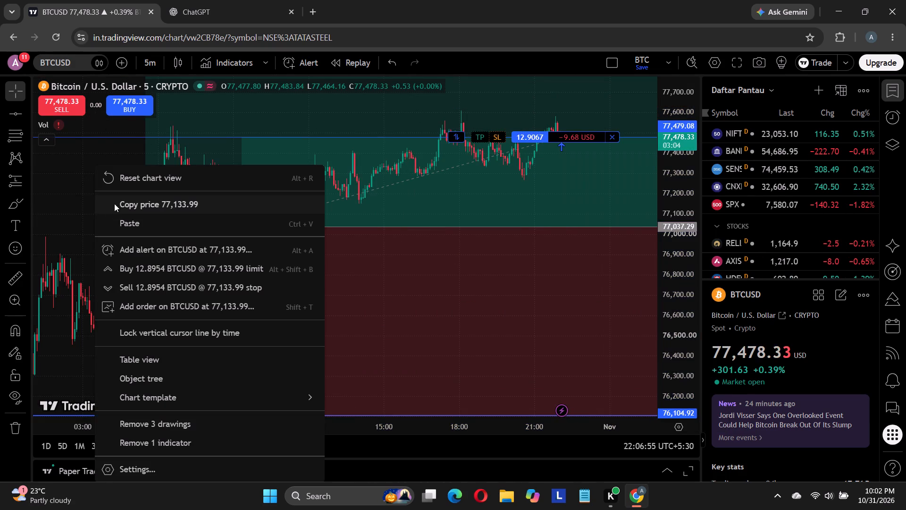
{"action": "left_click", "coordinate": [119, 180]}
Shift the long position about five hours earlier, starting at 00:15 on 31 Oct with its entry at about 77,036.
{"action": "left_click_drag", "start_coordinate": [596, 263], "coordinate": [593, 263]}
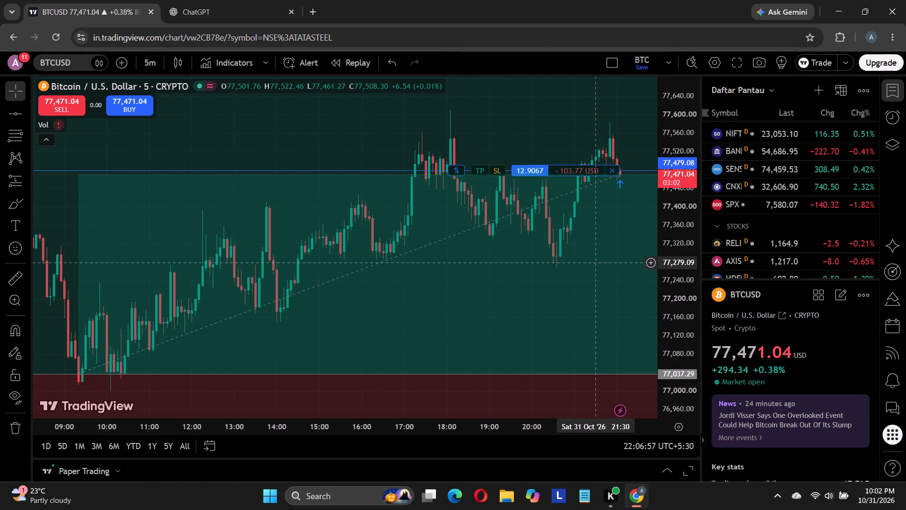
{"action": "left_click_drag", "start_coordinate": [593, 263], "coordinate": [374, 263]}
{"action": "right_click", "coordinate": [521, 281]}
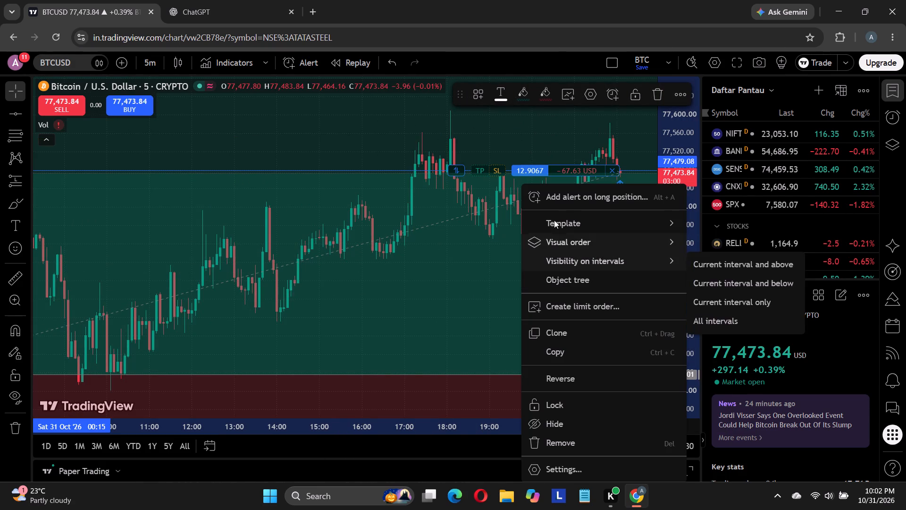
{"action": "scroll", "coordinate": [169, 321], "scroll_direction": "down", "scroll_amount": 3}
{"action": "scroll", "coordinate": [169, 321], "scroll_direction": "up", "scroll_amount": 1}
{"action": "scroll", "coordinate": [169, 321], "scroll_direction": "down", "scroll_amount": 5}
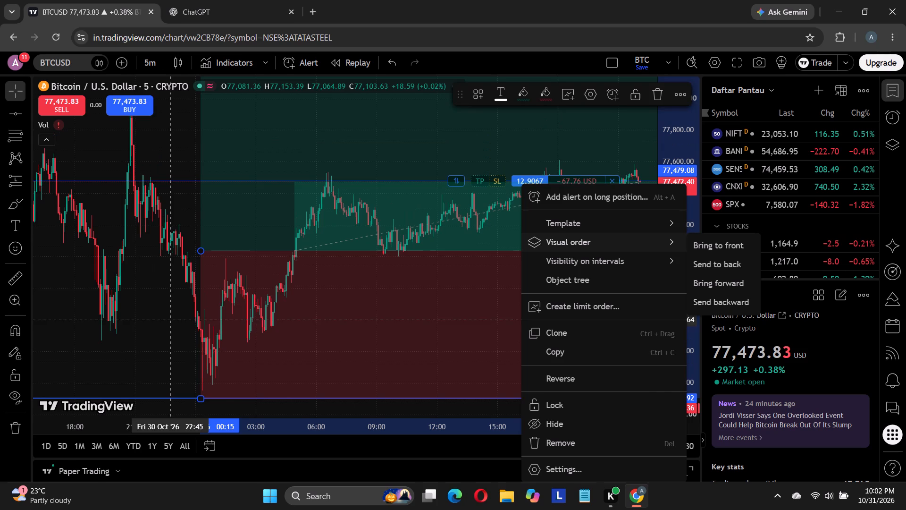
{"action": "left_click", "coordinate": [134, 331]}
{"action": "left_click_drag", "start_coordinate": [171, 144], "coordinate": [171, 147]}
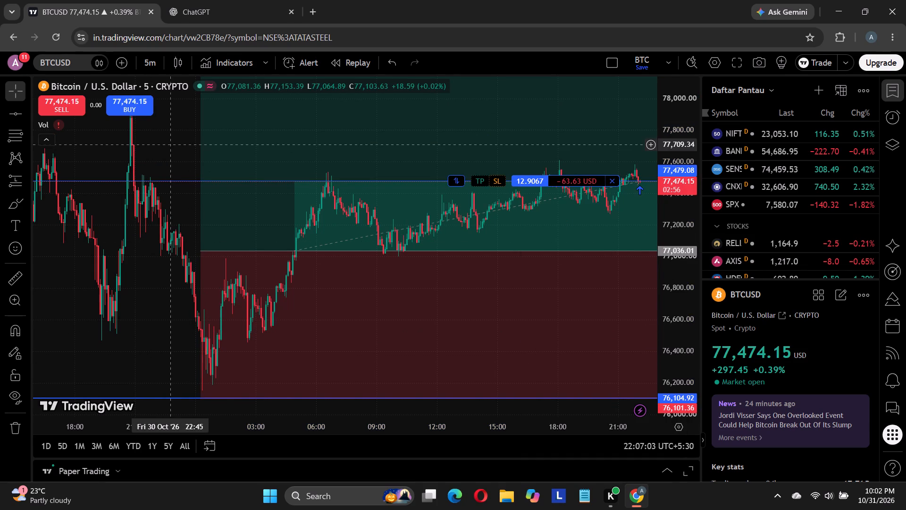
{"action": "left_click_drag", "start_coordinate": [171, 147], "coordinate": [161, 186]}
{"action": "left_click_drag", "start_coordinate": [680, 157], "coordinate": [672, 111]}
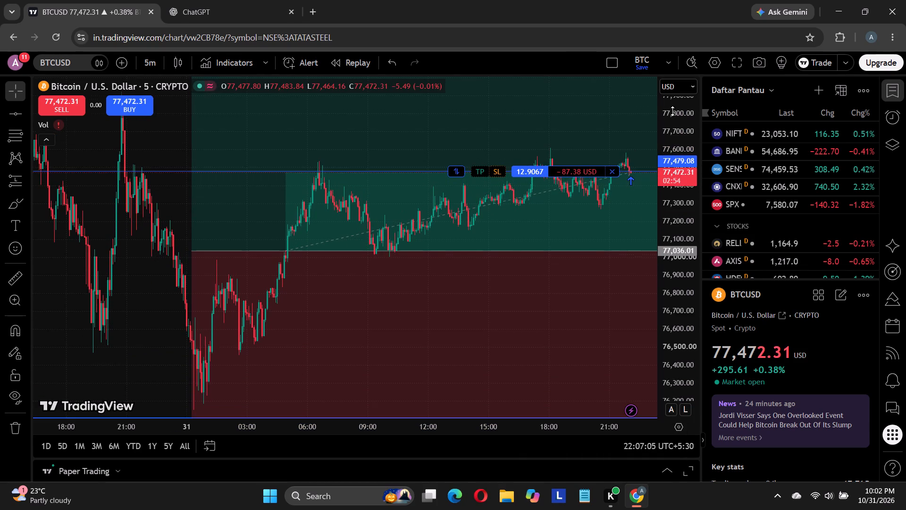
{"action": "left_click_drag", "start_coordinate": [674, 240], "coordinate": [680, 136]}
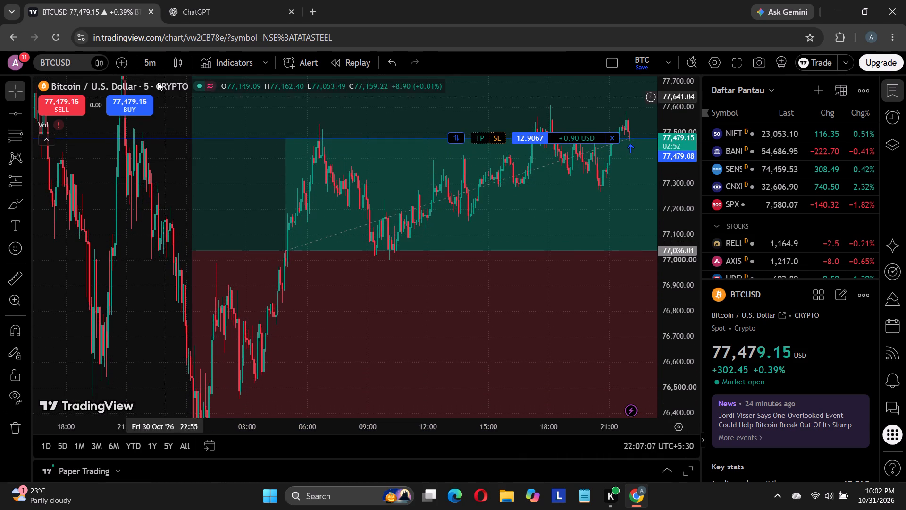
{"action": "left_click", "coordinate": [151, 60]}
{"action": "scroll", "coordinate": [170, 369], "scroll_direction": "down", "scroll_amount": 3}
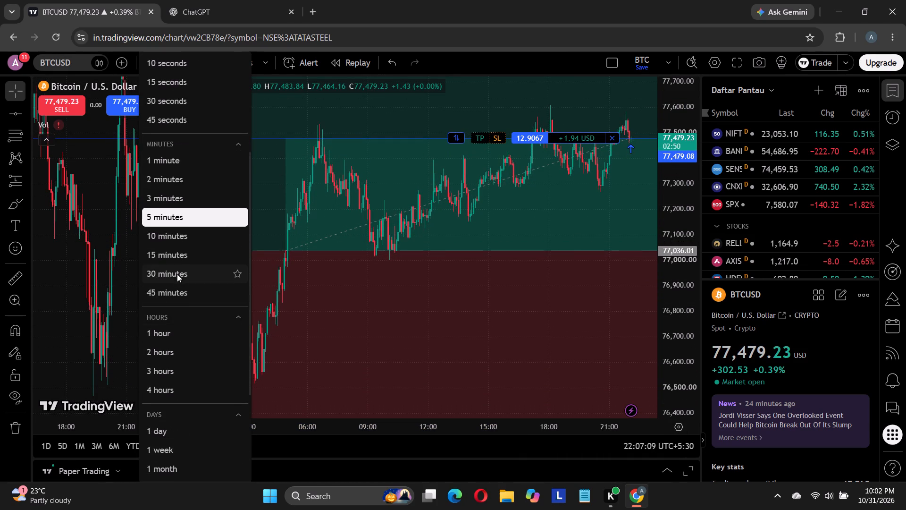
{"action": "left_click", "coordinate": [165, 262]}
{"action": "right_click", "coordinate": [243, 218]}
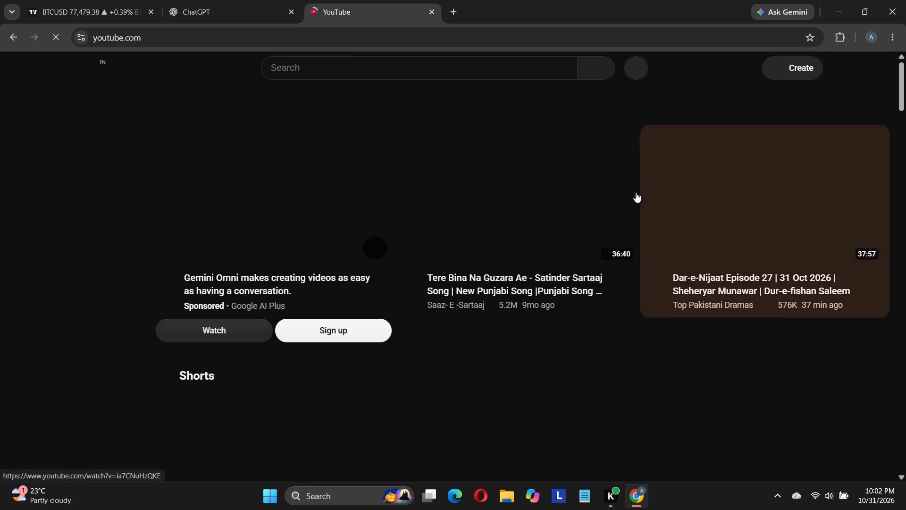
Browse the recommended videos on the YouTube home feed for something to watch.
{"action": "scroll", "coordinate": [610, 233], "scroll_direction": "down", "scroll_amount": 3}
{"action": "scroll", "coordinate": [470, 263], "scroll_direction": "down", "scroll_amount": 4}
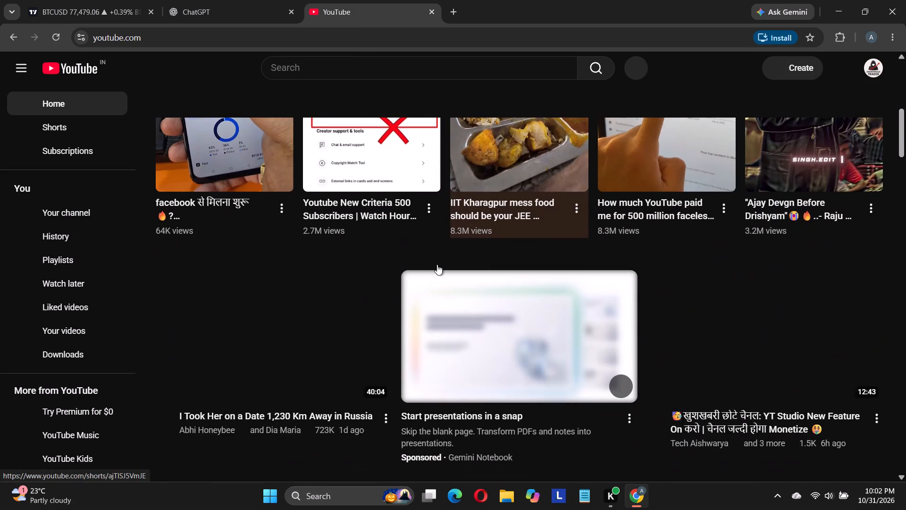
{"action": "scroll", "coordinate": [417, 258], "scroll_direction": "down", "scroll_amount": 1}
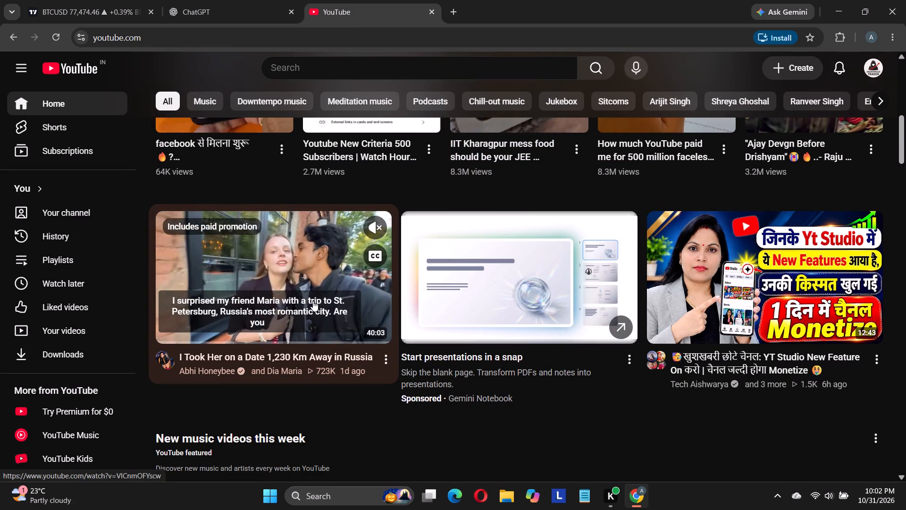
{"action": "scroll", "coordinate": [469, 321], "scroll_direction": "down", "scroll_amount": 3}
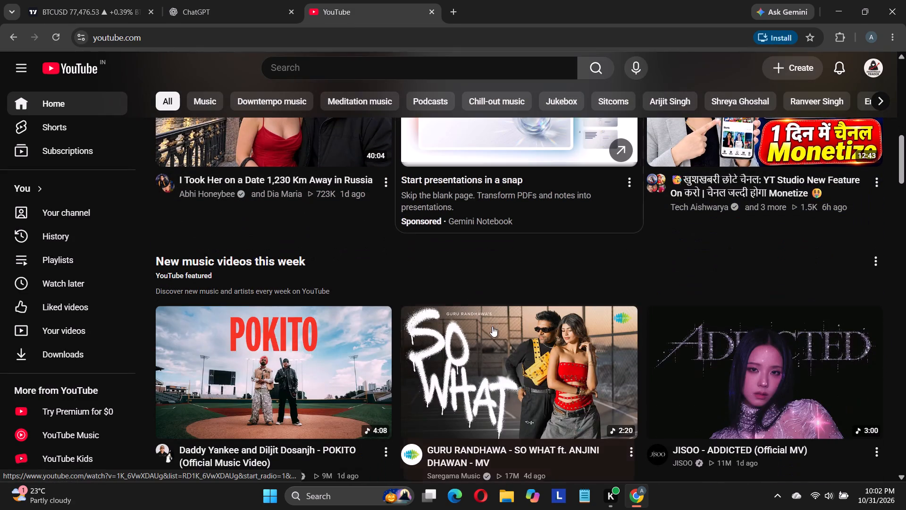
{"action": "scroll", "coordinate": [498, 317], "scroll_direction": "down", "scroll_amount": 4}
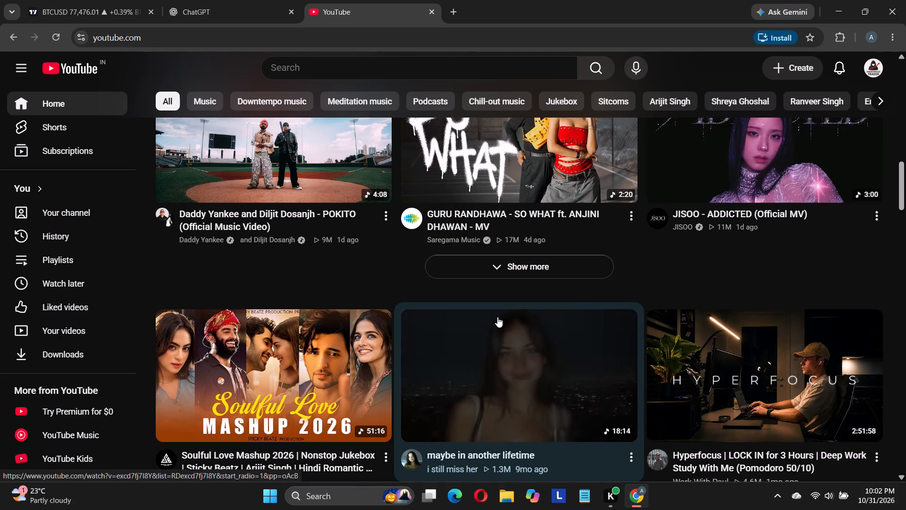
{"action": "scroll", "coordinate": [493, 319], "scroll_direction": "down", "scroll_amount": 2}
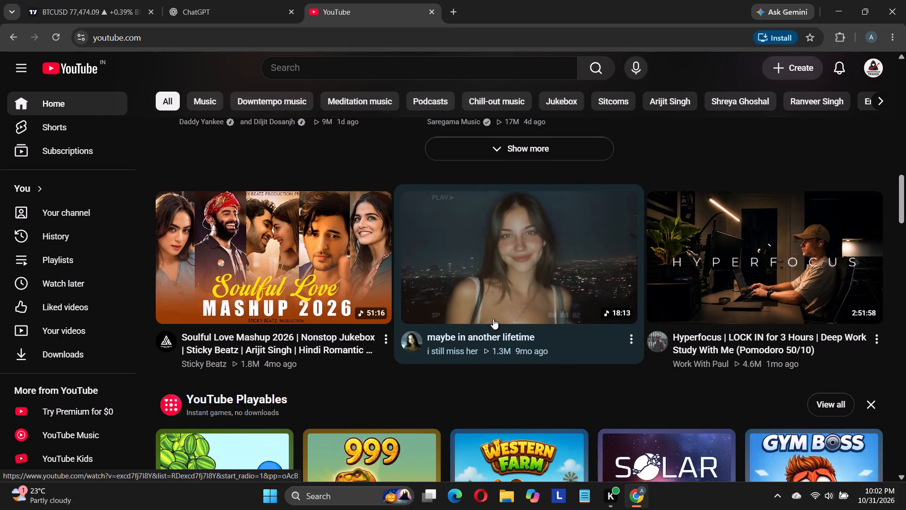
{"action": "scroll", "coordinate": [512, 295], "scroll_direction": "down", "scroll_amount": 2}
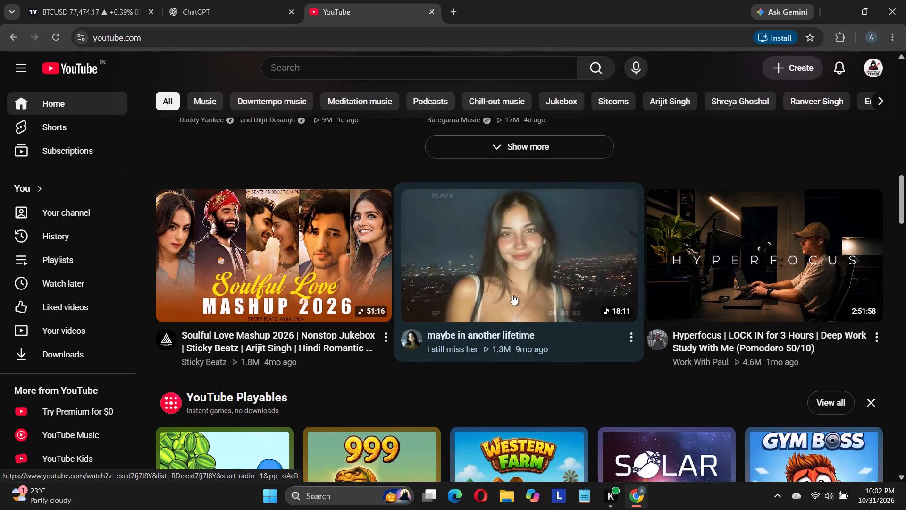
{"action": "scroll", "coordinate": [512, 292], "scroll_direction": "up", "scroll_amount": 1}
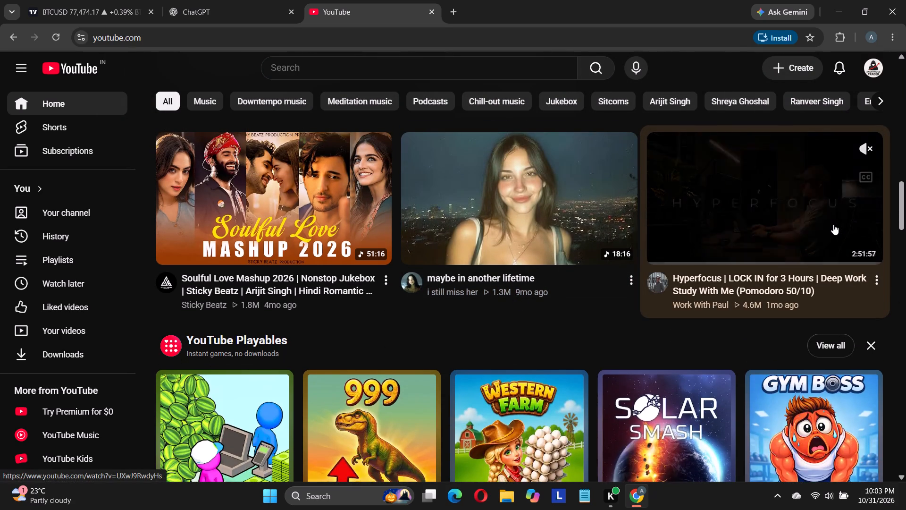
{"action": "scroll", "coordinate": [833, 224], "scroll_direction": "down", "scroll_amount": 3}
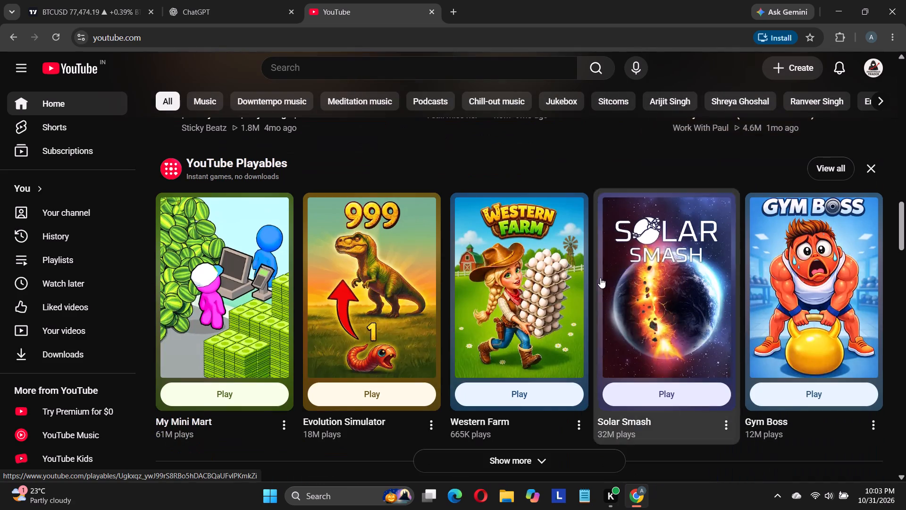
{"action": "scroll", "coordinate": [558, 293], "scroll_direction": "down", "scroll_amount": 4}
{"action": "scroll", "coordinate": [494, 292], "scroll_direction": "down", "scroll_amount": 3}
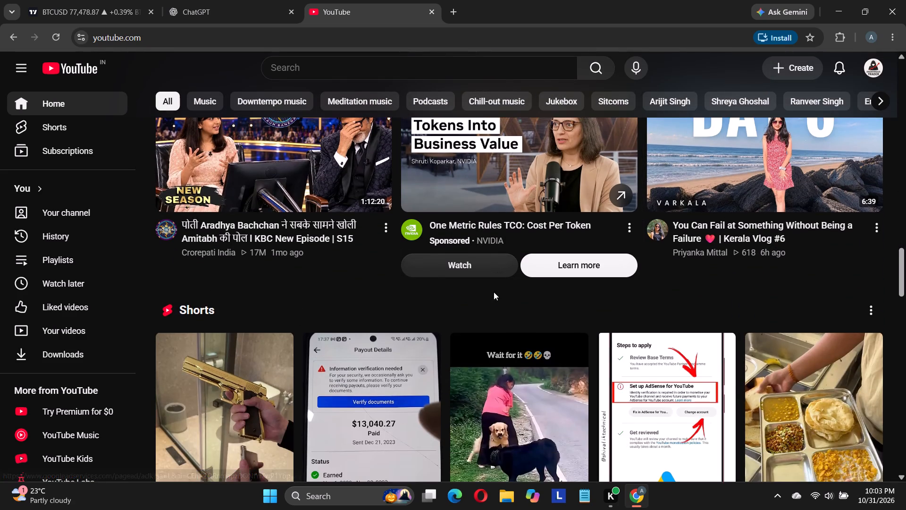
{"action": "scroll", "coordinate": [398, 292], "scroll_direction": "down", "scroll_amount": 3}
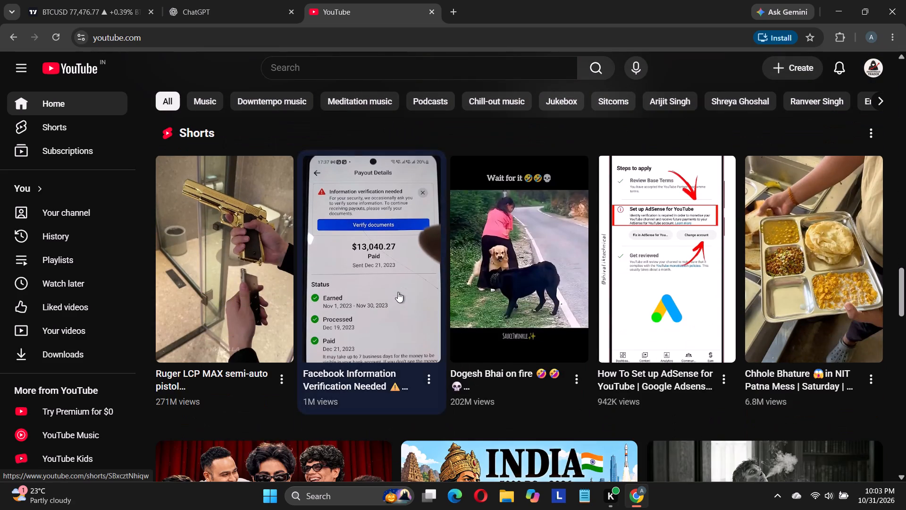
{"action": "scroll", "coordinate": [398, 292], "scroll_direction": "down", "scroll_amount": 4}
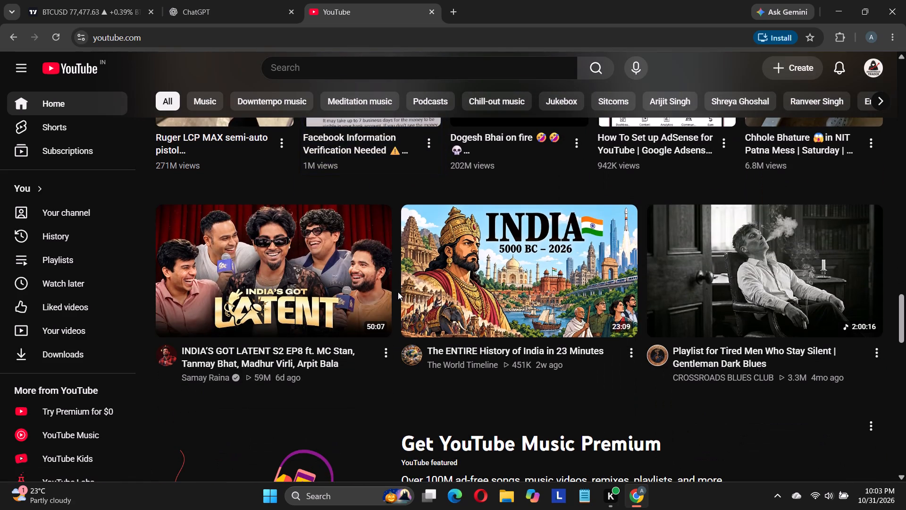
{"action": "scroll", "coordinate": [397, 291], "scroll_direction": "down", "scroll_amount": 3}
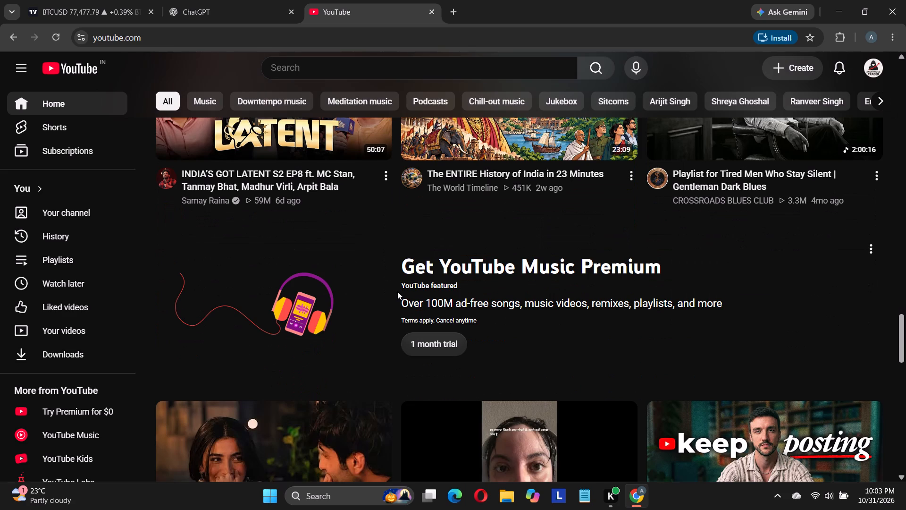
{"action": "scroll", "coordinate": [397, 291], "scroll_direction": "down", "scroll_amount": 4}
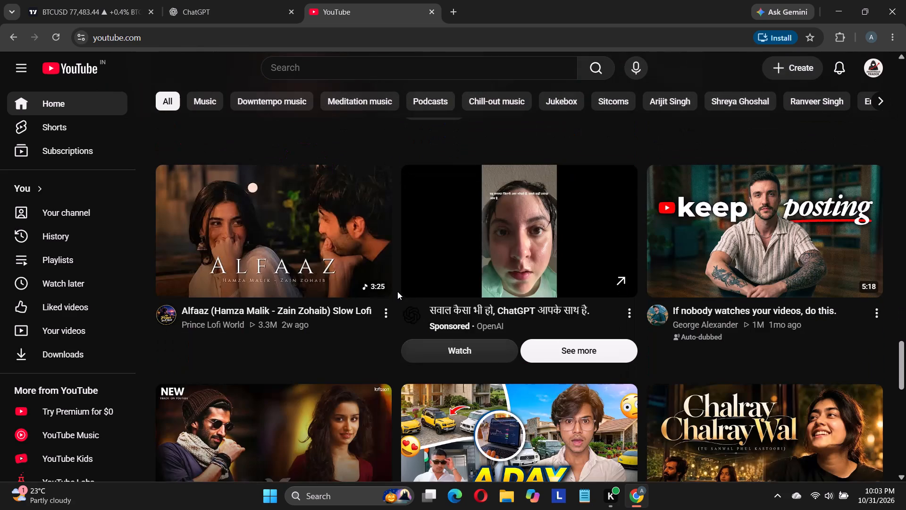
{"action": "scroll", "coordinate": [397, 291], "scroll_direction": "down", "scroll_amount": 3}
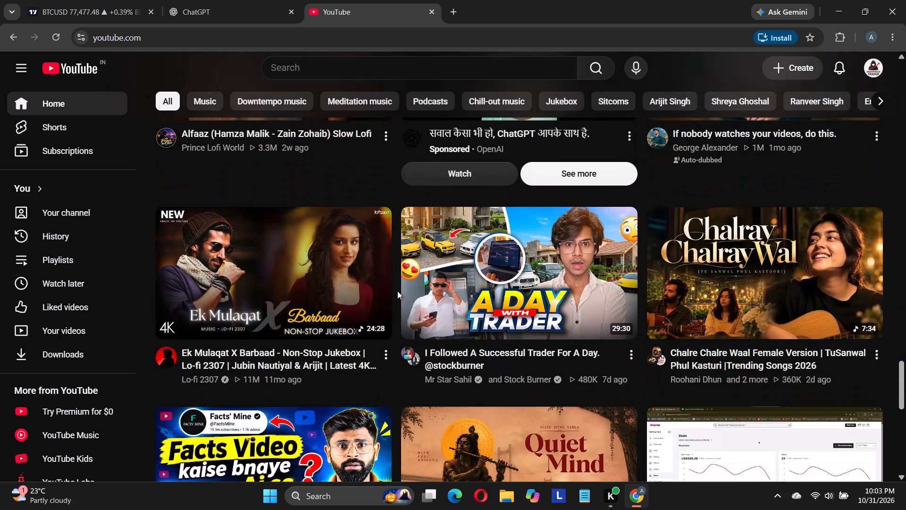
Play the video "I Followed A Successful Trader For A Day", skipping the advertisement and declining the YouTube Premium offer.
{"action": "left_click", "coordinate": [607, 288]}
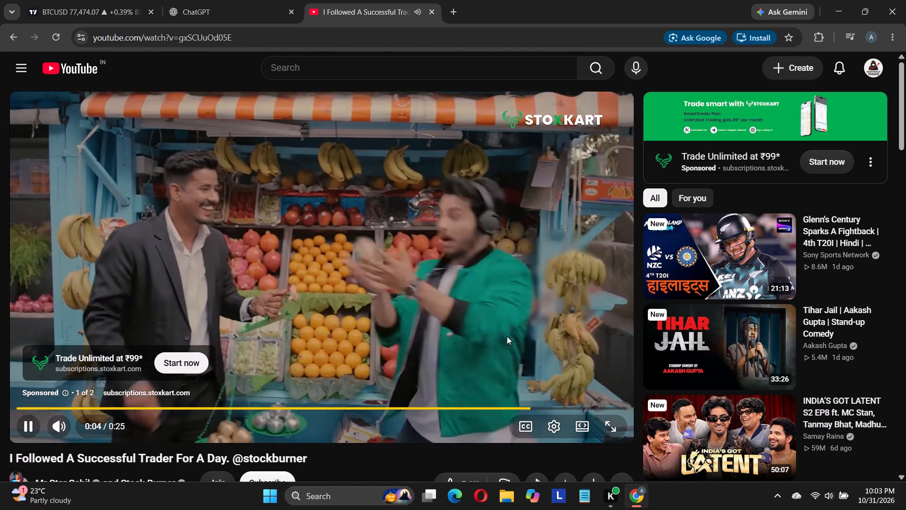
{"action": "left_click", "coordinate": [585, 384]}
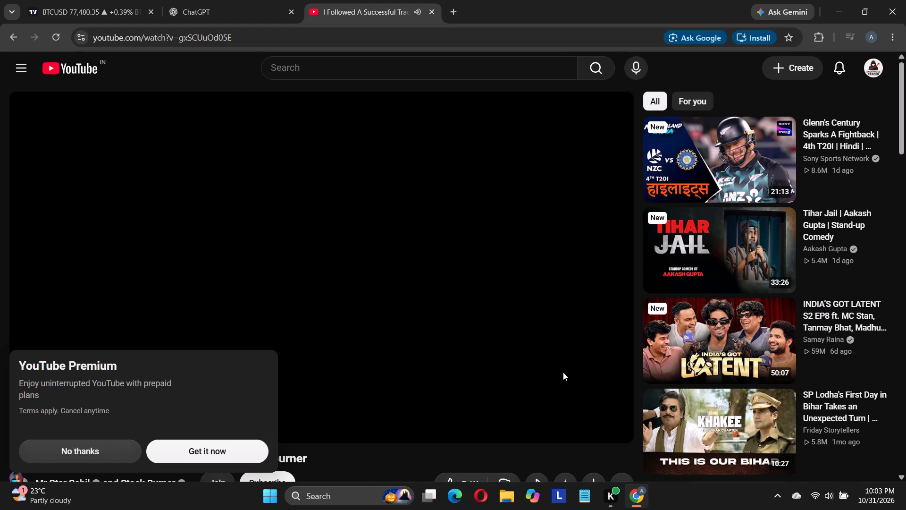
{"action": "left_click", "coordinate": [84, 447]}
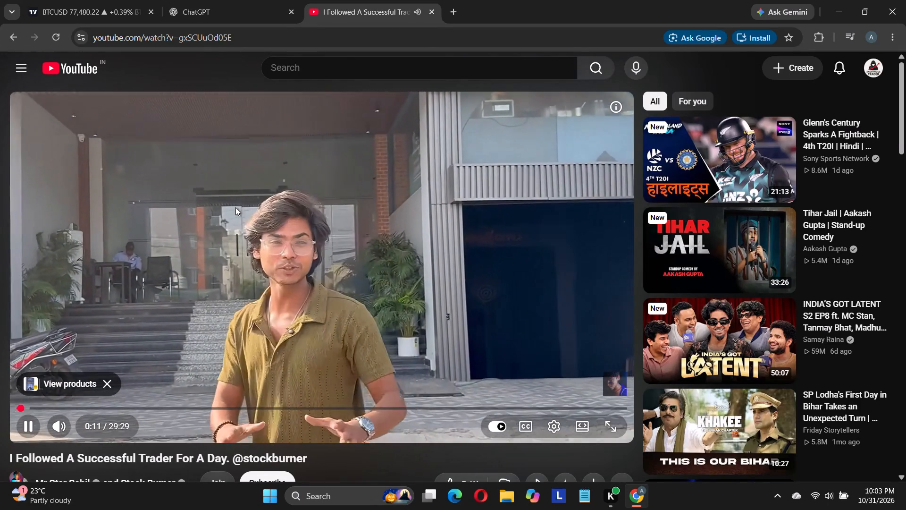
Try to adjust the video's volume and position, and postpone the reminder about saving an image of the video frame.
{"action": "key", "text": "Down"}
{"action": "key", "text": "Up"}
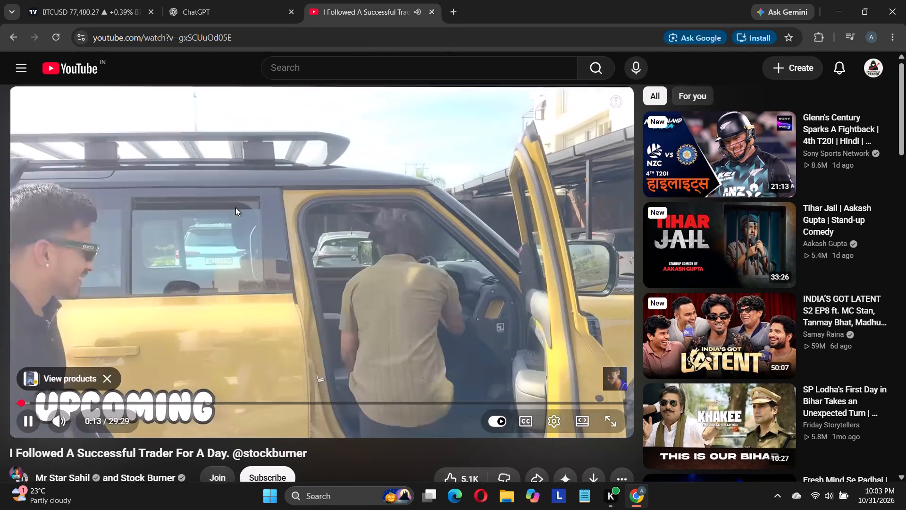
{"action": "left_click", "coordinate": [235, 206]}
{"action": "left_click", "coordinate": [235, 206]}
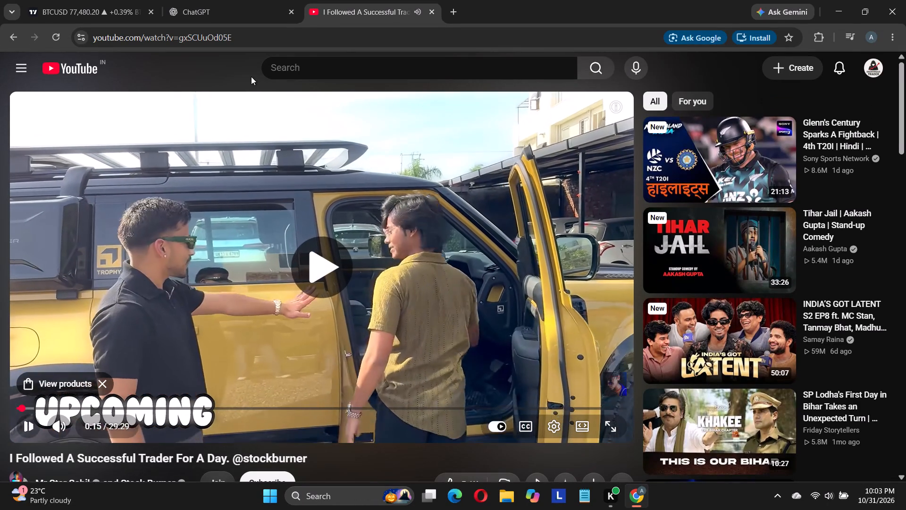
{"action": "key", "text": "Down"}
{"action": "key", "text": "Down"}
{"action": "key", "text": "Right"}
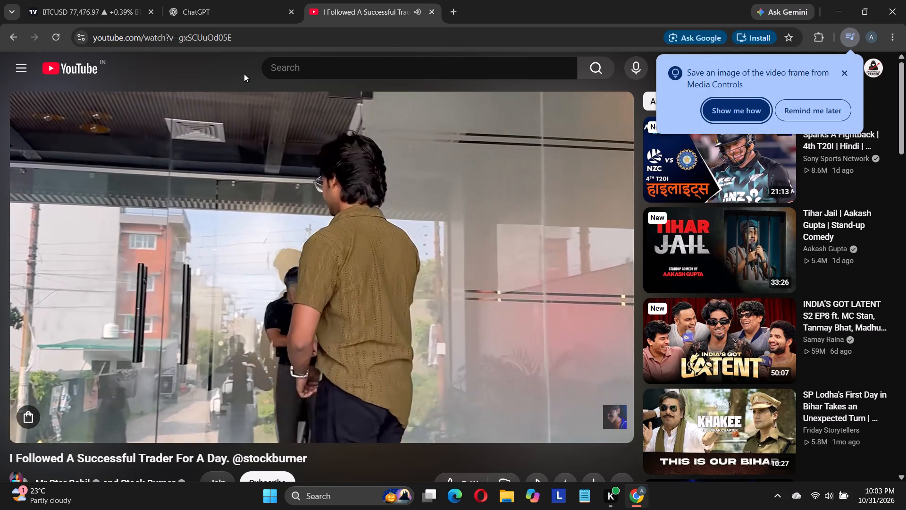
{"action": "key", "text": "Right"}
{"action": "key", "text": "Right"}
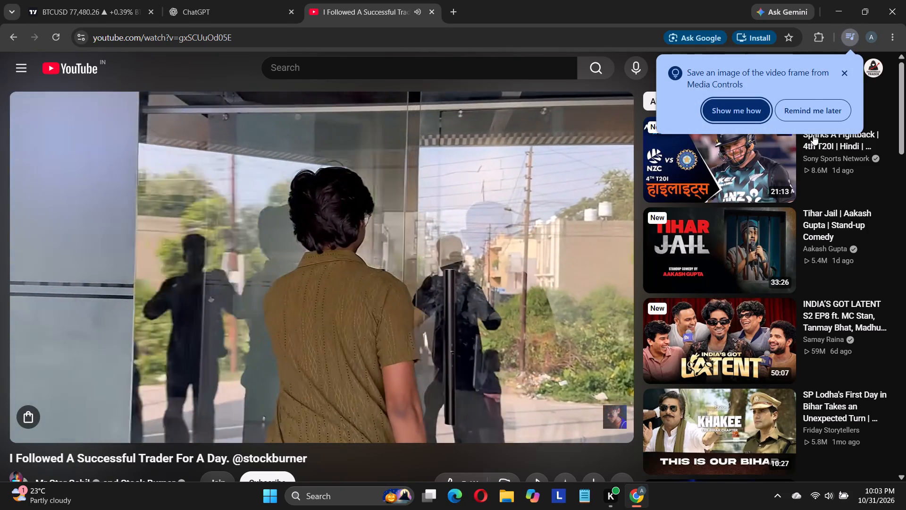
{"action": "left_click", "coordinate": [828, 70]}
{"action": "left_click", "coordinate": [823, 107]}
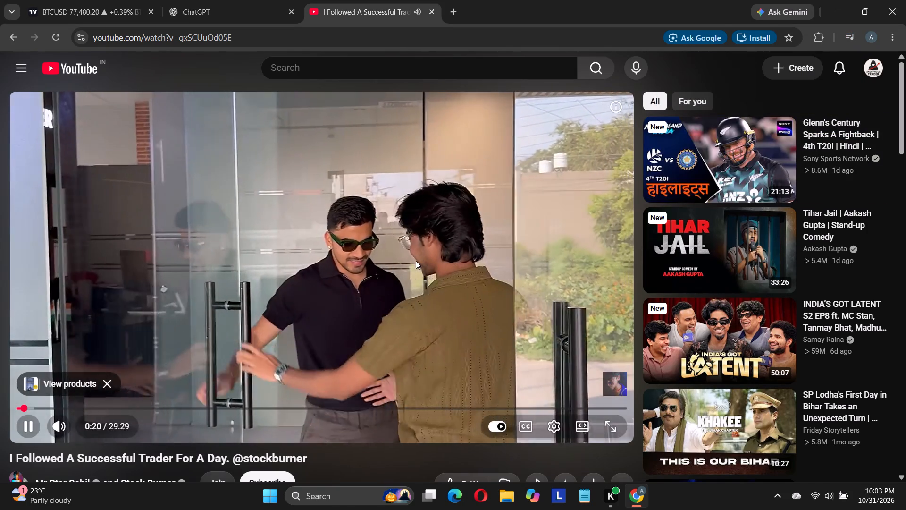
Skip the trader video ahead 5 seconds and lower its volume to below 60%.
{"action": "left_click", "coordinate": [404, 245]}
{"action": "left_click", "coordinate": [404, 243]}
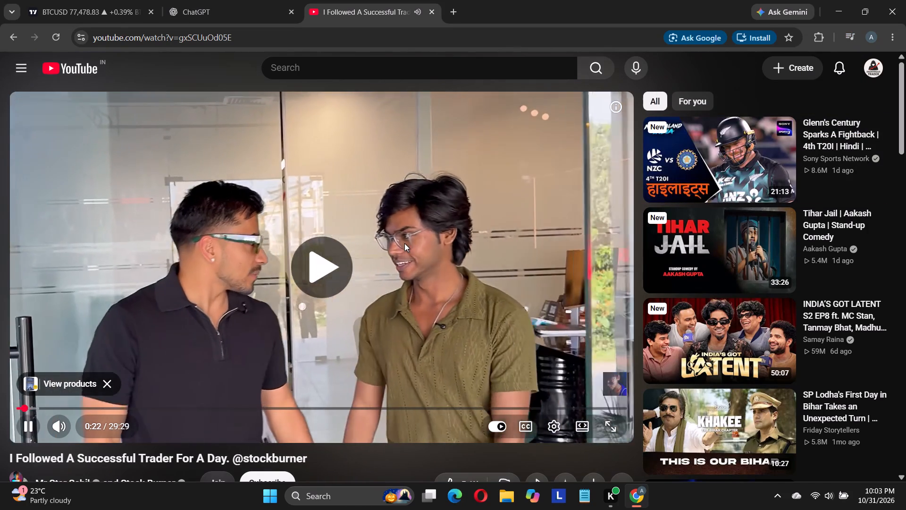
{"action": "key", "text": "Right"}
{"action": "key", "text": "Down"}
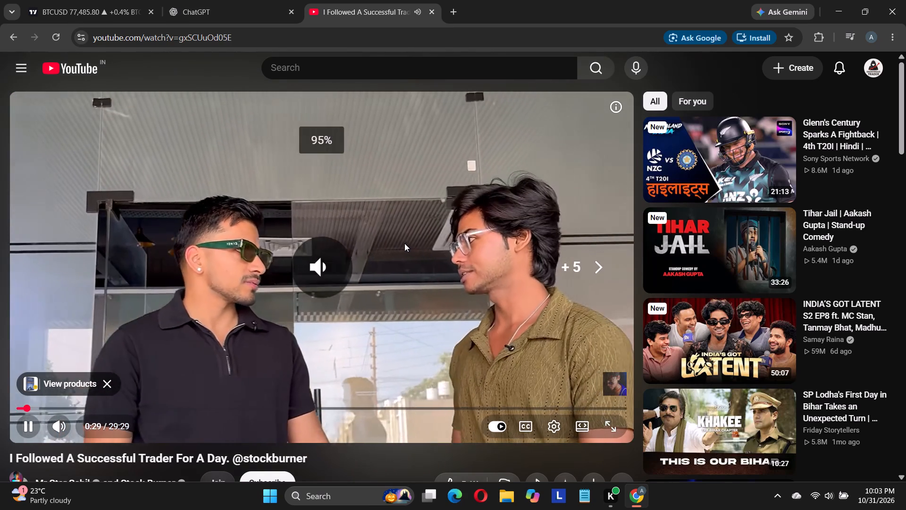
{"action": "key", "text": "Down"}
{"action": "key", "text": "Down"}
{"action": "key", "text": "Down"}
{"action": "key", "text": "Down"}
{"action": "key", "text": "Down"}
{"action": "key", "text": "Down"}
{"action": "key", "text": "Down"}
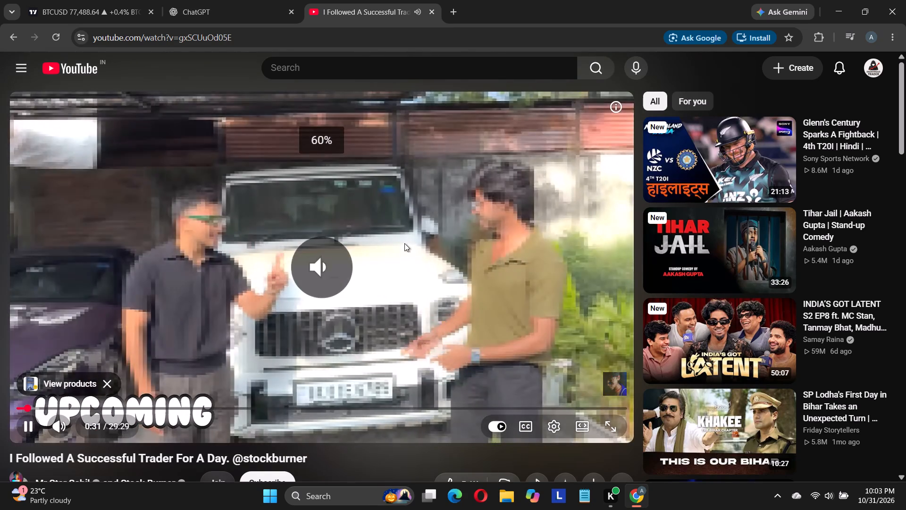
{"action": "key", "text": "Down"}
Skip the trader video ahead another 30 seconds to about 1:03.
{"action": "key", "text": "Right"}
{"action": "key", "text": "Right"}
{"action": "key", "text": "Right"}
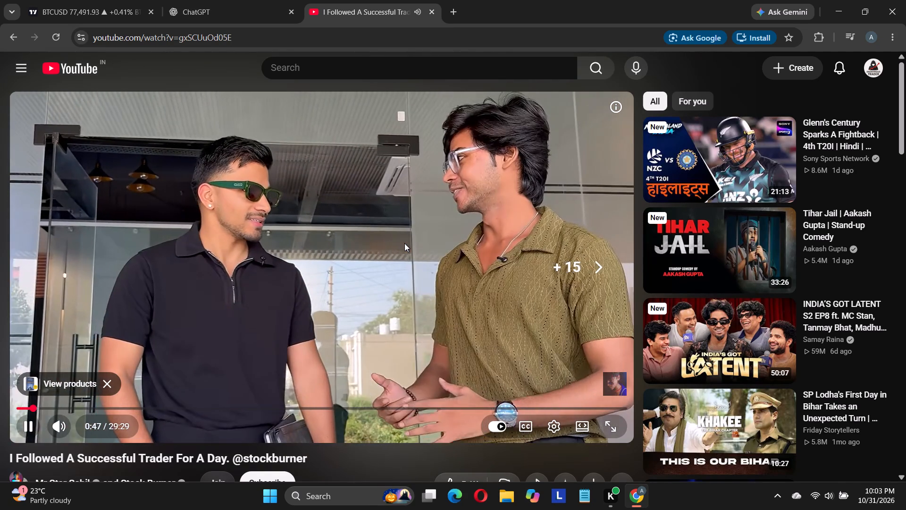
{"action": "key", "text": "Right"}
{"action": "key", "text": "Right"}
{"action": "key", "text": "Right"}
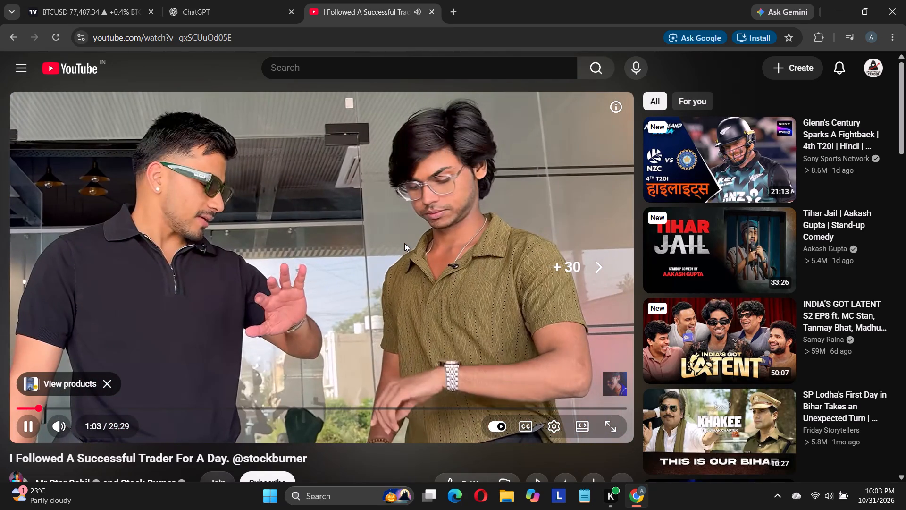
Skip the trader video ahead in 5-second jumps to about 2:06.
{"action": "key", "text": "Right"}
{"action": "key", "text": "Right"}
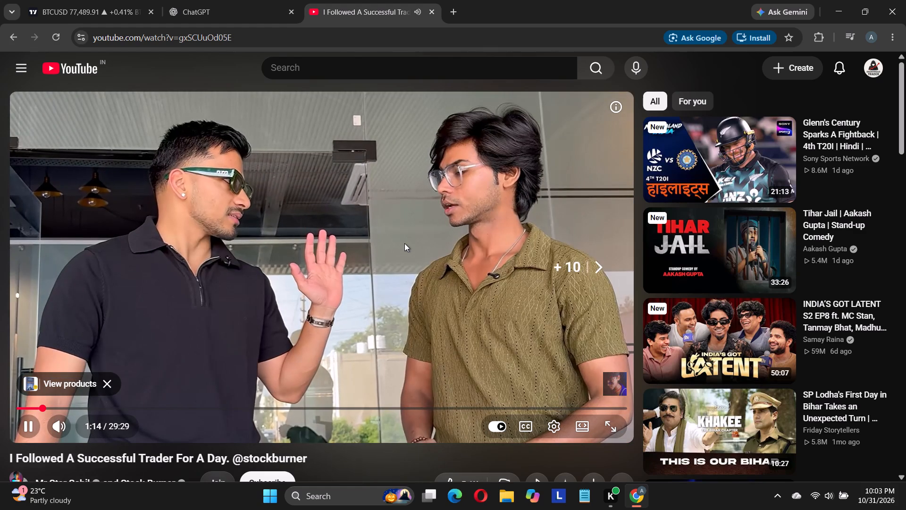
{"action": "key", "text": "Right"}
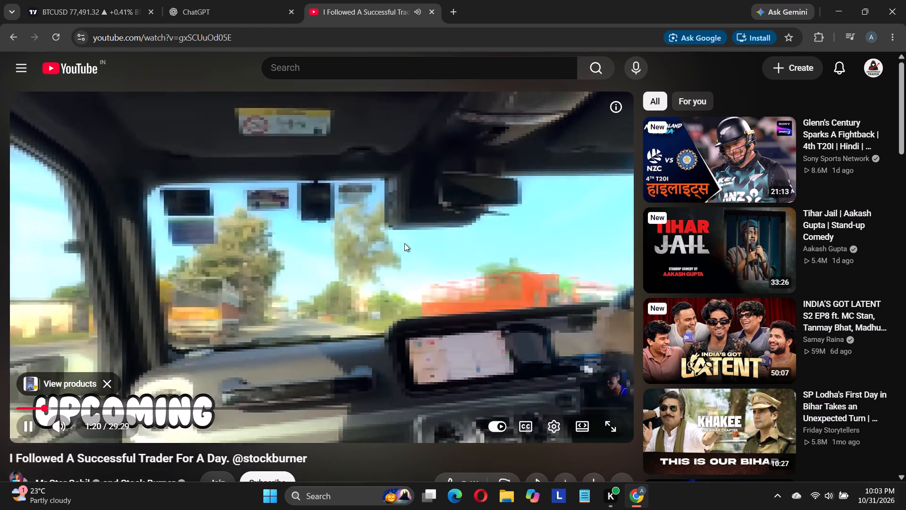
{"action": "key", "text": "Right"}
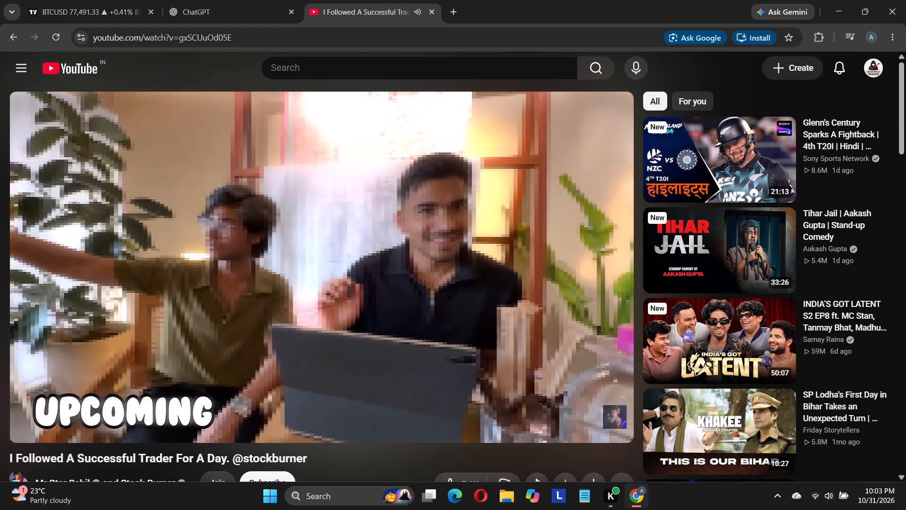
{"action": "key", "text": "Right"}
{"action": "key", "text": "Right"}
{"action": "key", "text": "Right"}
{"action": "key", "text": "Right"}
{"action": "key", "text": "Right"}
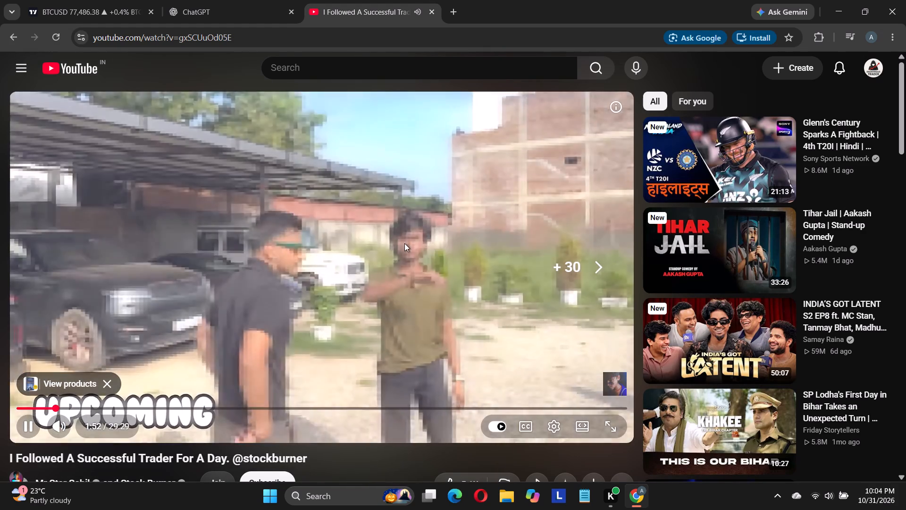
{"action": "key", "text": "Right"}
{"action": "key", "text": "Right"}
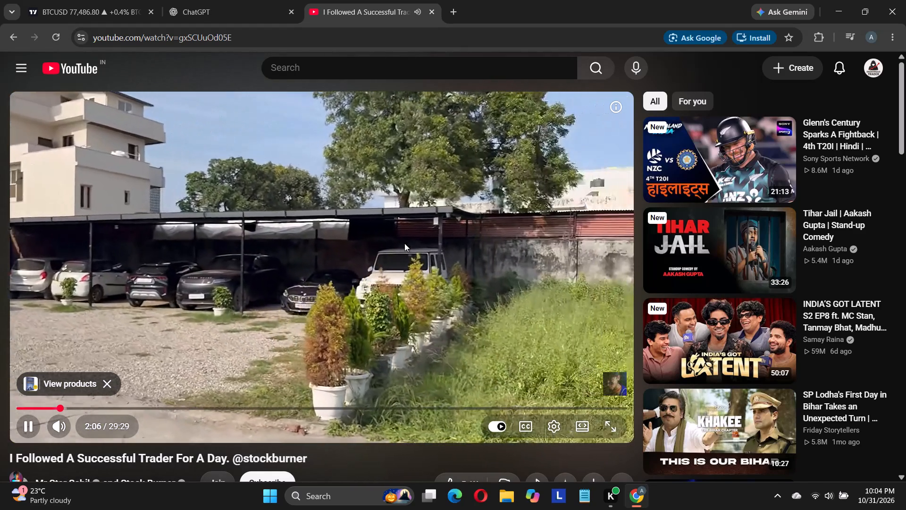
Skip the trader video ahead in 5-second jumps to about 3:13.
{"action": "key", "text": "Right"}
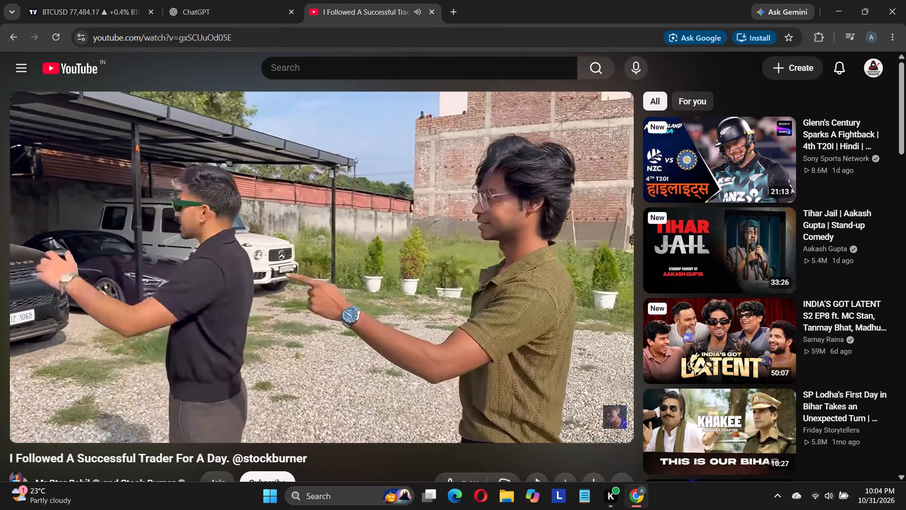
{"action": "key", "text": "Right"}
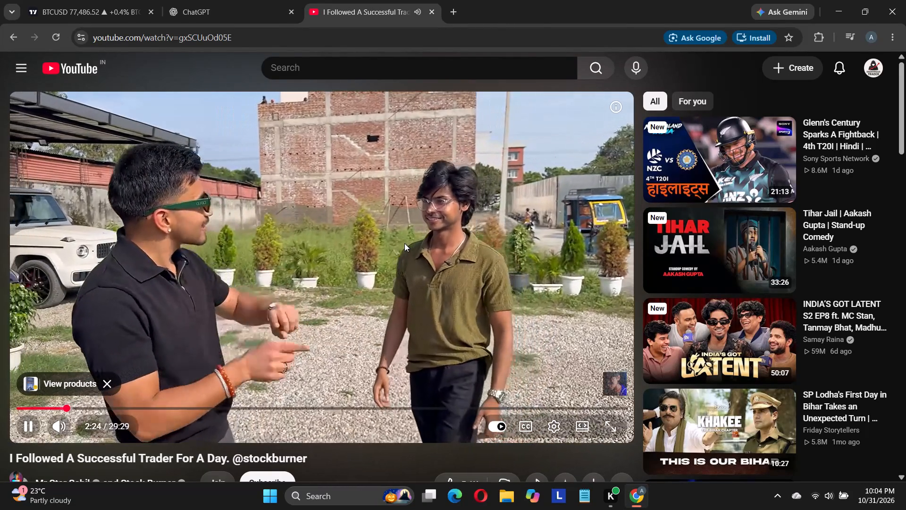
{"action": "key", "text": "Right"}
{"action": "key", "text": "Right"}
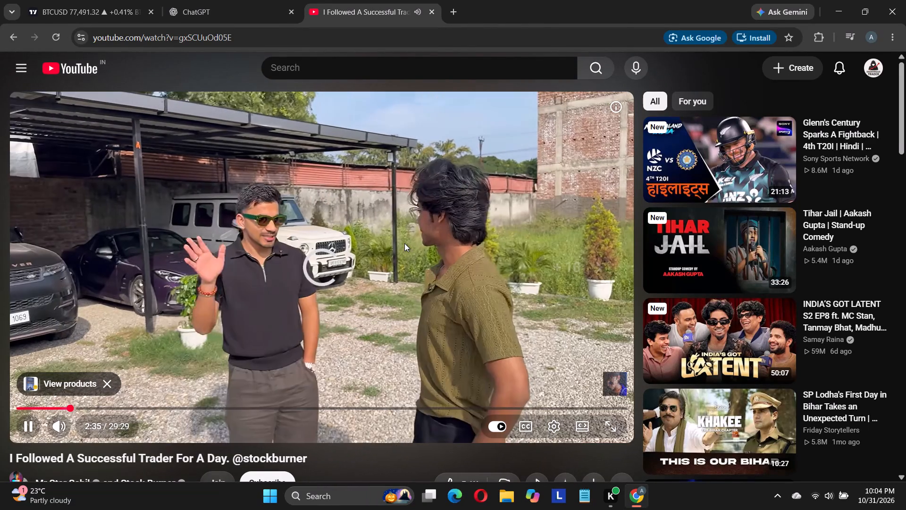
{"action": "key", "text": "Right"}
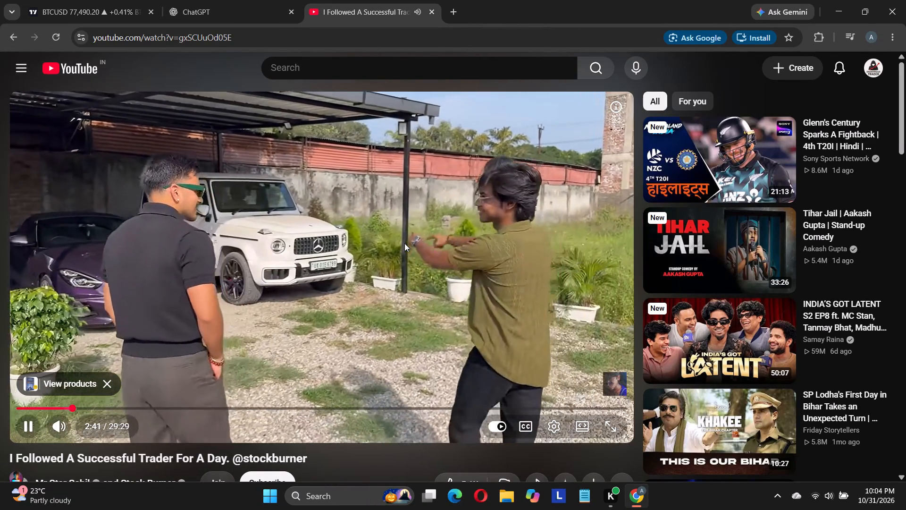
{"action": "key", "text": "Right"}
{"action": "key", "text": "Right"}
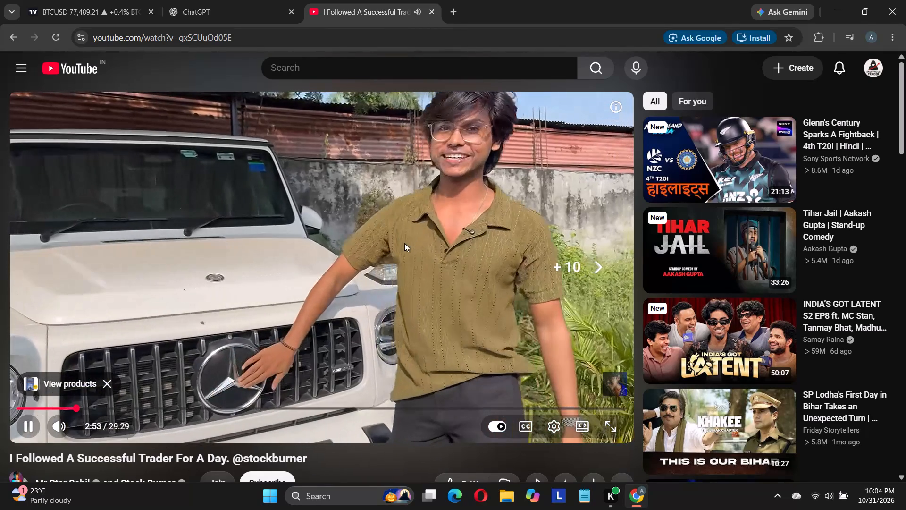
{"action": "key", "text": "Right"}
{"action": "key", "text": "Right"}
{"action": "key", "text": "Right"}
{"action": "key", "text": "Right"}
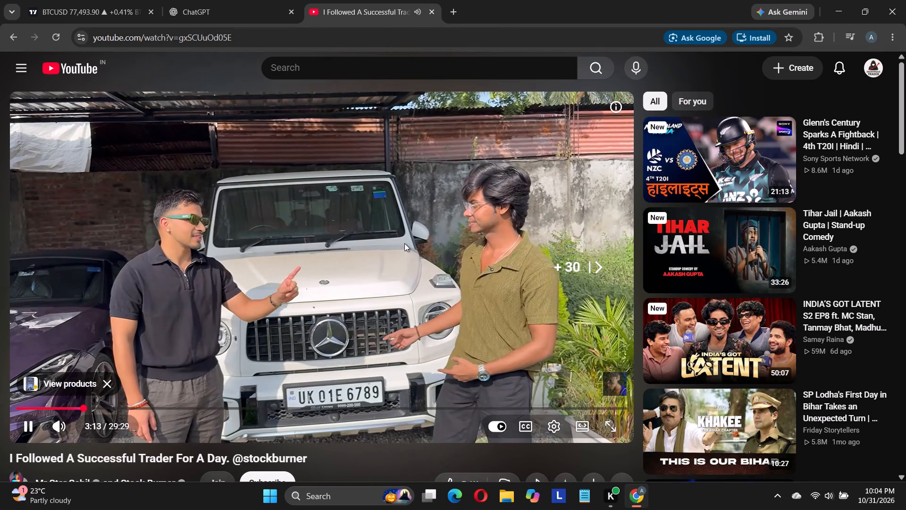
Skip the trader video ahead in 5-second jumps past 3:39, beyond the scene beside the white Mercedes.
{"action": "key", "text": "Right"}
{"action": "key", "text": "Right"}
{"action": "key", "text": "Right"}
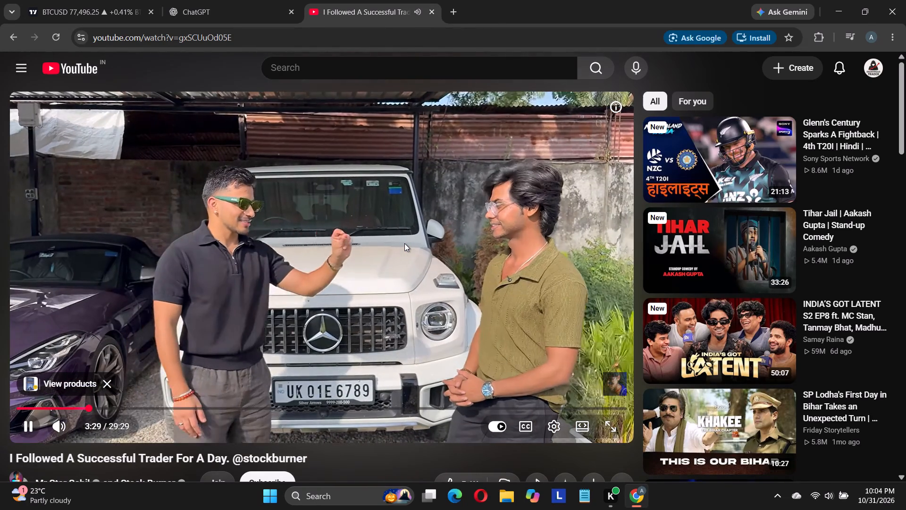
{"action": "key", "text": "Right"}
{"action": "key", "text": "Right"}
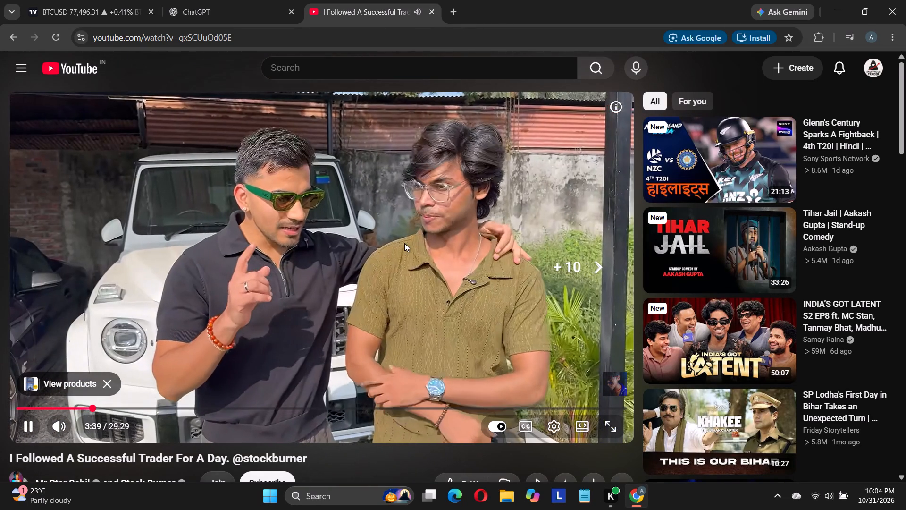
{"action": "key", "text": "Right"}
{"action": "key", "text": "Right"}
{"action": "key", "text": "Right"}
{"action": "key", "text": "Right"}
{"action": "key", "text": "Right"}
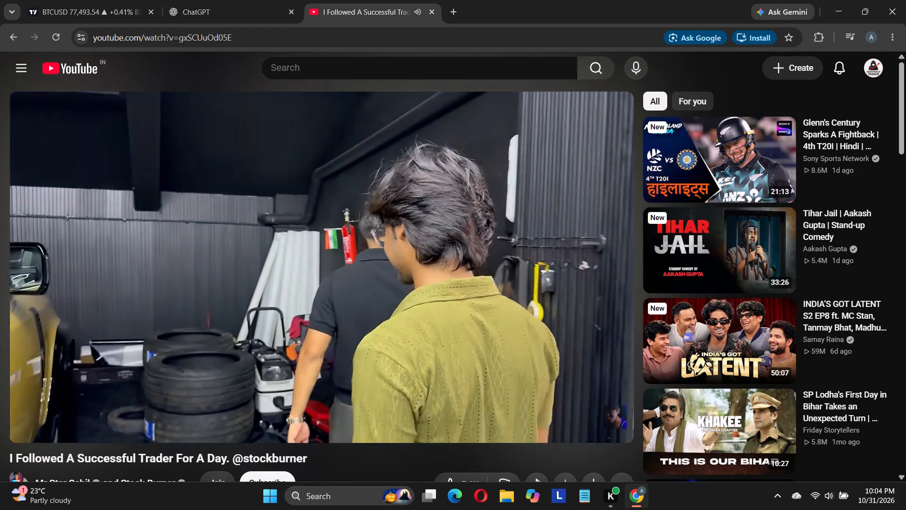
Skip the trader video ahead in 5-second jumps to about 5:14.
{"action": "key", "text": "Right"}
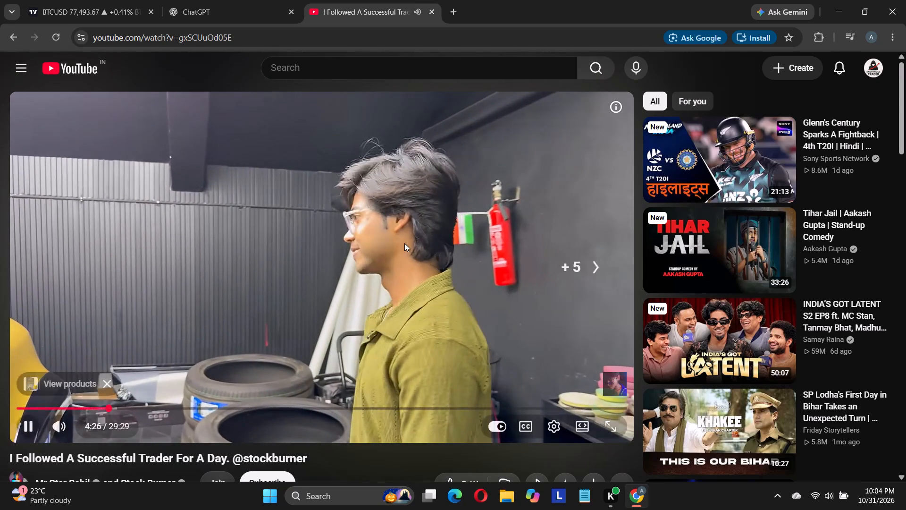
{"action": "key", "text": "Right"}
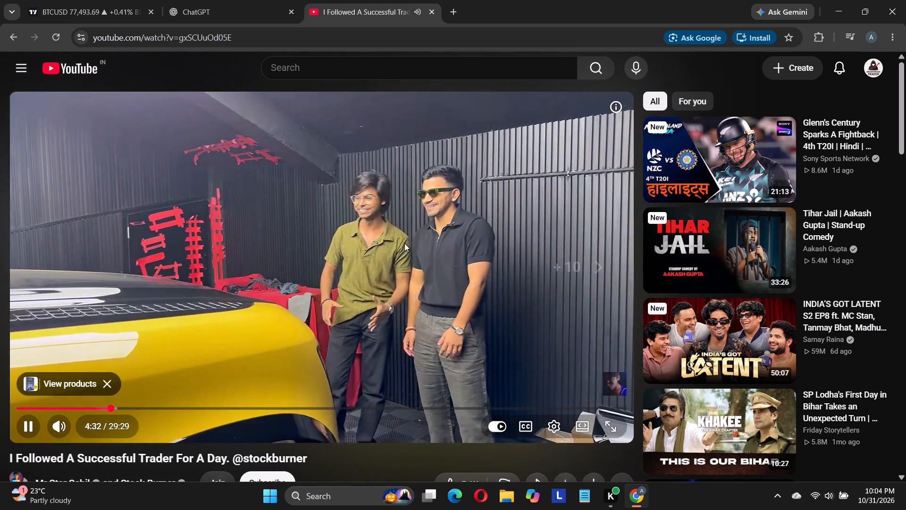
{"action": "key", "text": "Right"}
{"action": "key", "text": "Right"}
{"action": "key", "text": "Right"}
{"action": "key", "text": "Right"}
{"action": "key", "text": "Right"}
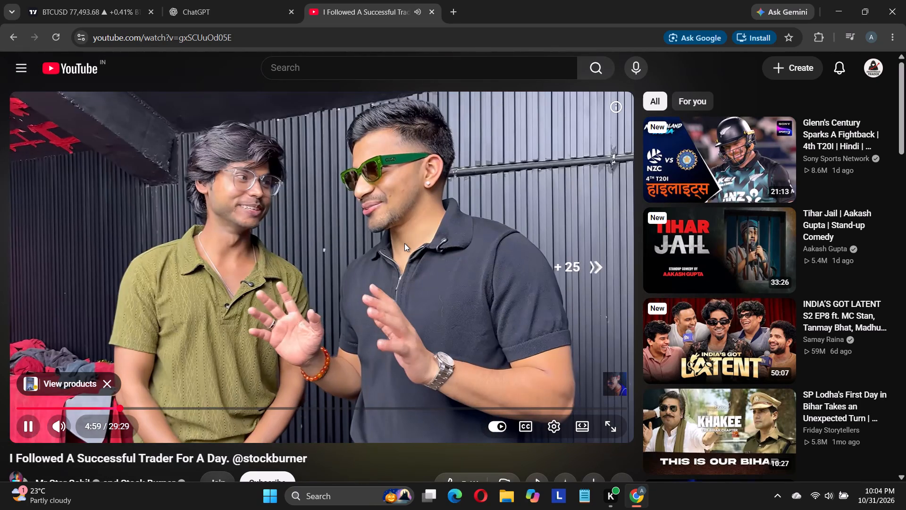
{"action": "key", "text": "Right"}
{"action": "key", "text": "Right"}
{"action": "key", "text": "Right"}
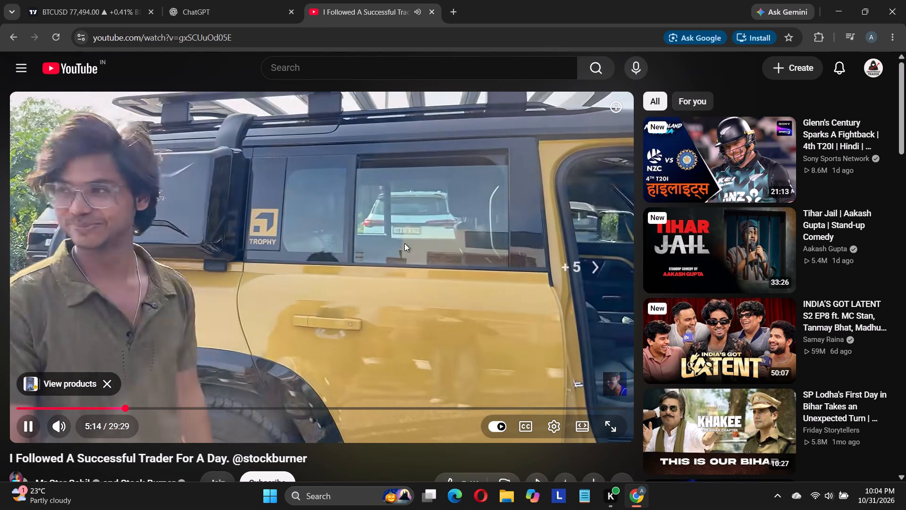
Skip the trader video ahead in 5-second jumps to about 6:20.
{"action": "key", "text": "Right"}
{"action": "key", "text": "Right"}
{"action": "key", "text": "Right"}
{"action": "key", "text": "Right"}
{"action": "key", "text": "Right"}
{"action": "key", "text": "Right"}
{"action": "key", "text": "Right"}
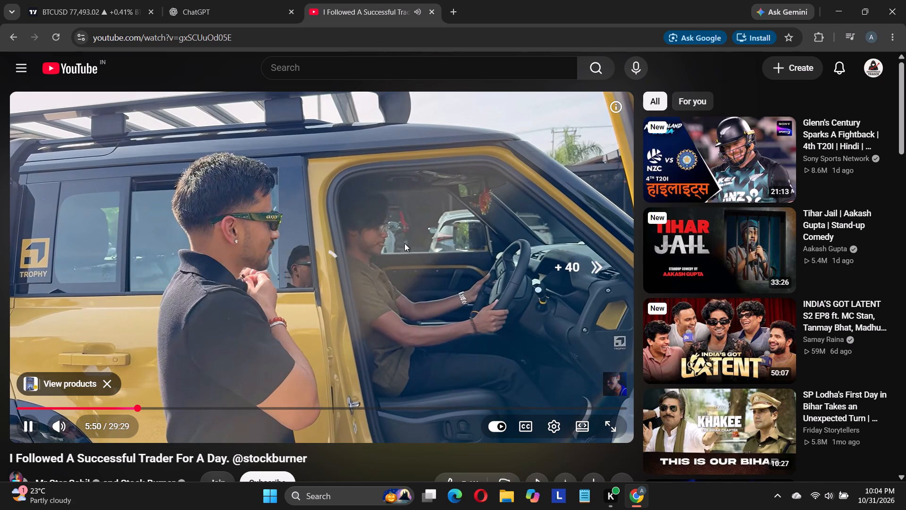
{"action": "key", "text": "Right"}
{"action": "key", "text": "Right"}
{"action": "key", "text": "Right"}
{"action": "key", "text": "Right"}
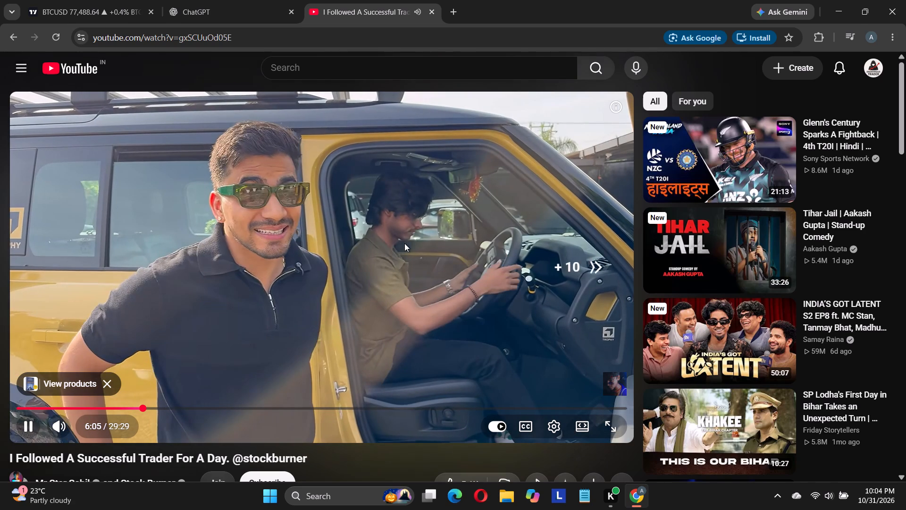
{"action": "key", "text": "Right"}
{"action": "key", "text": "Right"}
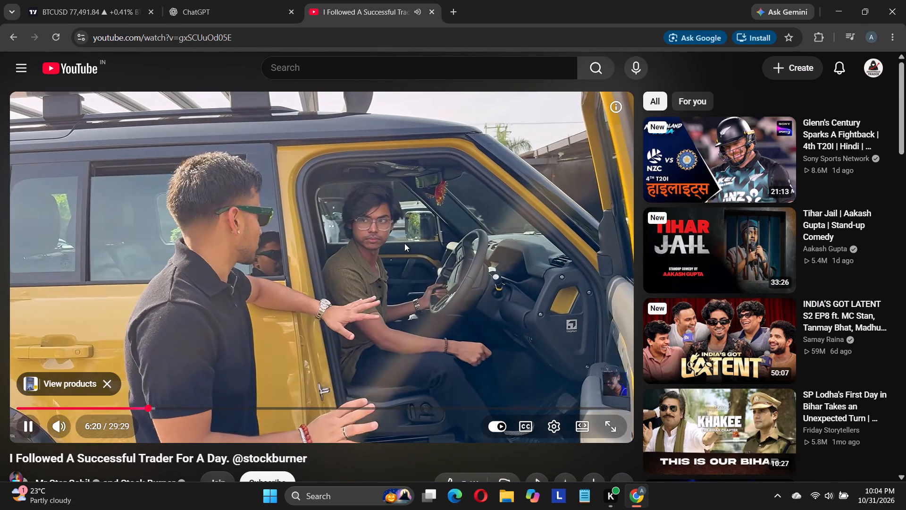
Skip the trader video ahead in 5-second jumps to about 7:32.
{"action": "key", "text": "Right"}
{"action": "key", "text": "Right"}
{"action": "key", "text": "Right"}
{"action": "key", "text": "Right"}
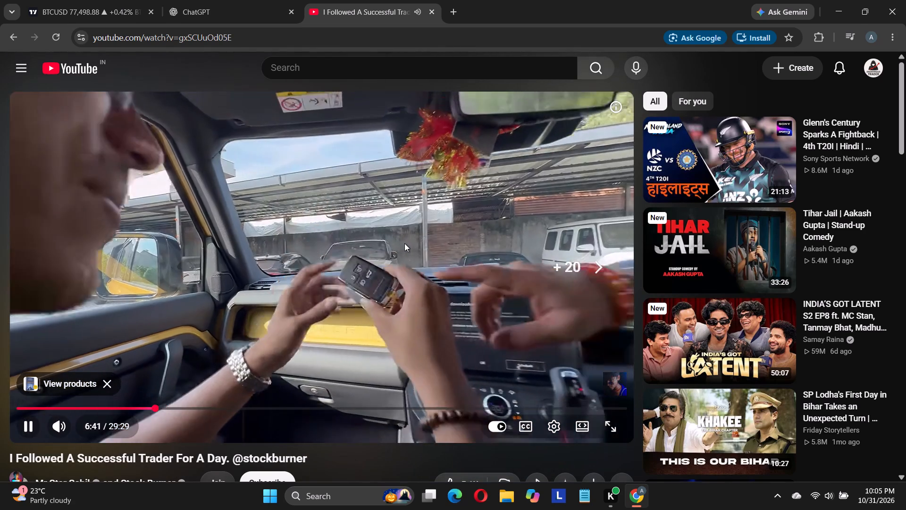
{"action": "key", "text": "Right"}
{"action": "key", "text": "Right"}
{"action": "key", "text": "Right"}
{"action": "key", "text": "Right"}
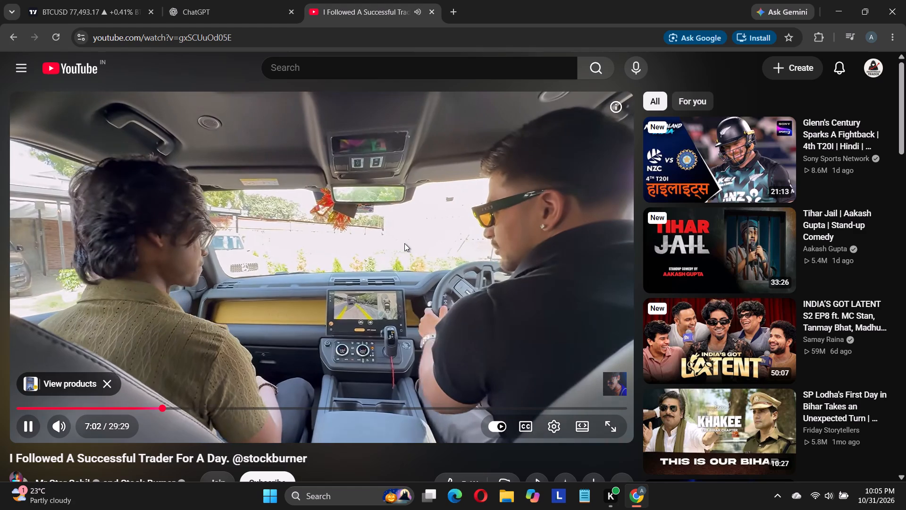
{"action": "key", "text": "Right"}
{"action": "key", "text": "Right"}
{"action": "key", "text": "Right"}
{"action": "key", "text": "Right"}
{"action": "key", "text": "Right"}
{"action": "key", "text": "Right"}
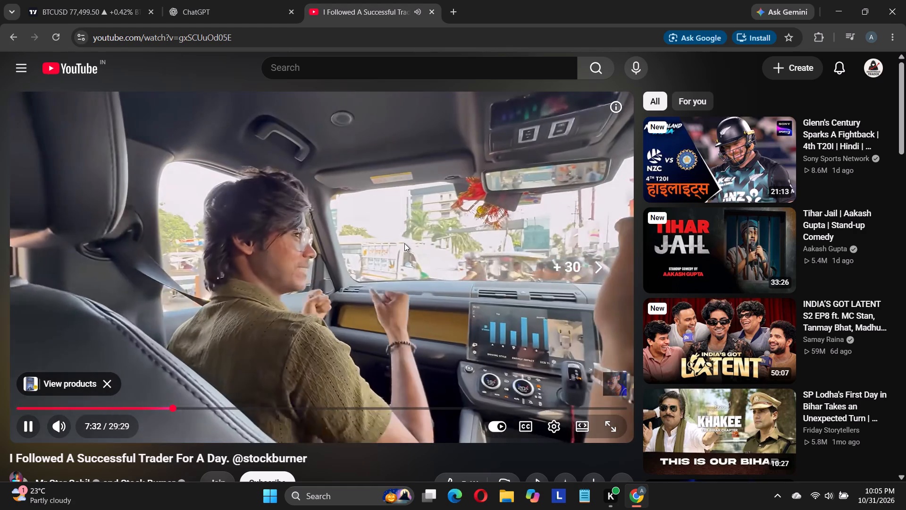
Skip the trader video ahead in 5-second jumps to about 8:48.
{"action": "key", "text": "Right"}
{"action": "key", "text": "Right"}
{"action": "key", "text": "Right"}
{"action": "key", "text": "Right"}
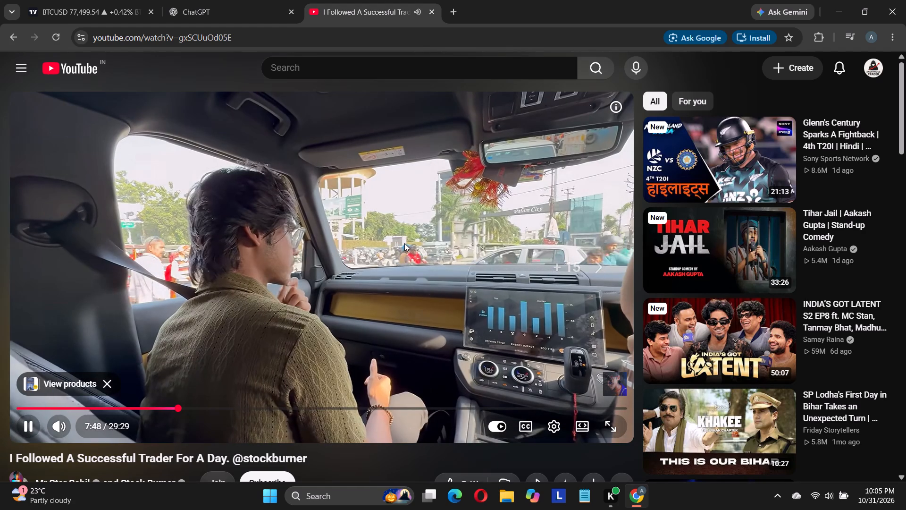
{"action": "key", "text": "Right"}
{"action": "key", "text": "Right"}
{"action": "key", "text": "Right"}
{"action": "key", "text": "Right"}
{"action": "key", "text": "Right"}
{"action": "key", "text": "Right"}
{"action": "key", "text": "Right"}
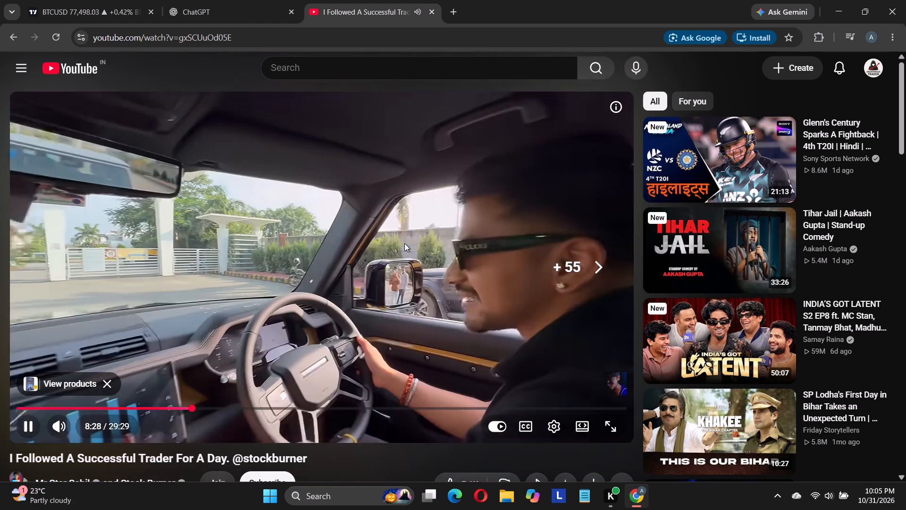
{"action": "key", "text": "Right"}
{"action": "key", "text": "Right"}
{"action": "key", "text": "Right"}
{"action": "key", "text": "Right"}
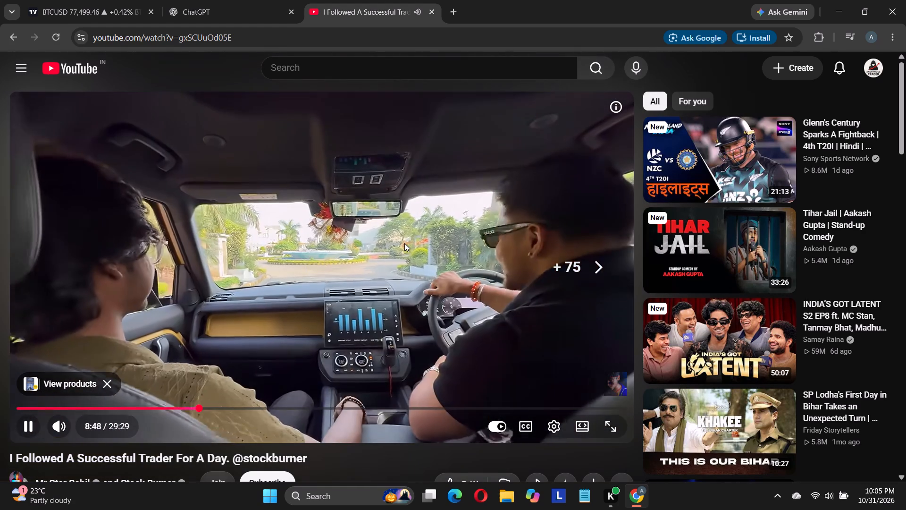
Skip the trader video ahead in 5-second jumps past 9:44.
{"action": "key", "text": "Right"}
{"action": "key", "text": "Right"}
{"action": "key", "text": "Right"}
{"action": "key", "text": "Right"}
{"action": "key", "text": "Right"}
{"action": "key", "text": "Right"}
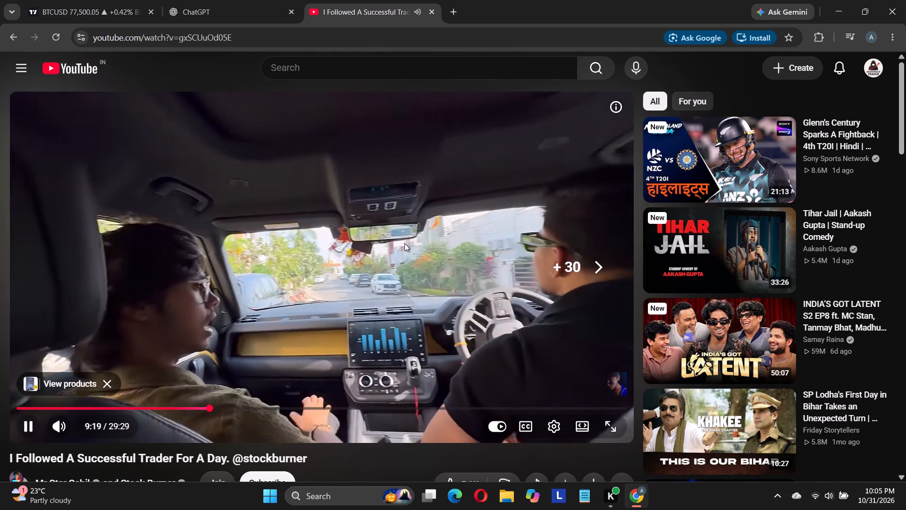
{"action": "key", "text": "Right"}
{"action": "key", "text": "Right"}
{"action": "key", "text": "Right"}
{"action": "key", "text": "Right"}
{"action": "key", "text": "Right"}
{"action": "key", "text": "Right"}
{"action": "key", "text": "Right"}
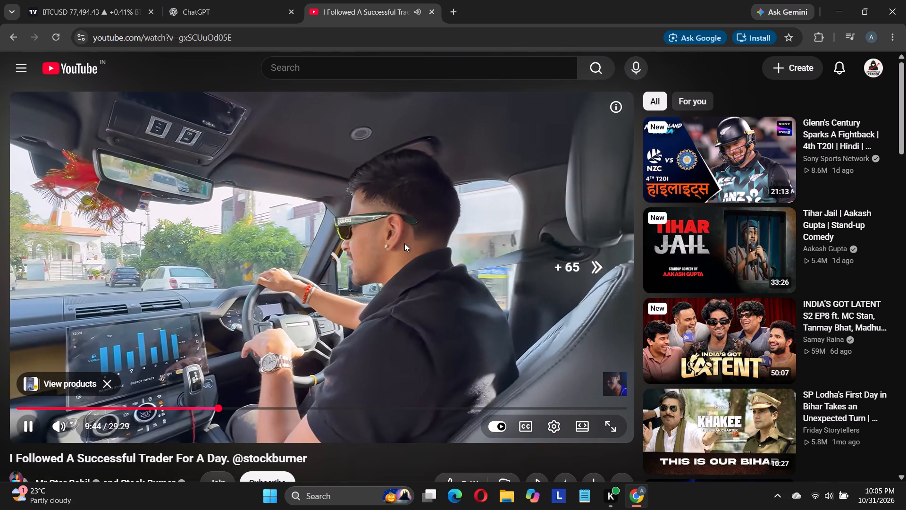
{"action": "key", "text": "Right"}
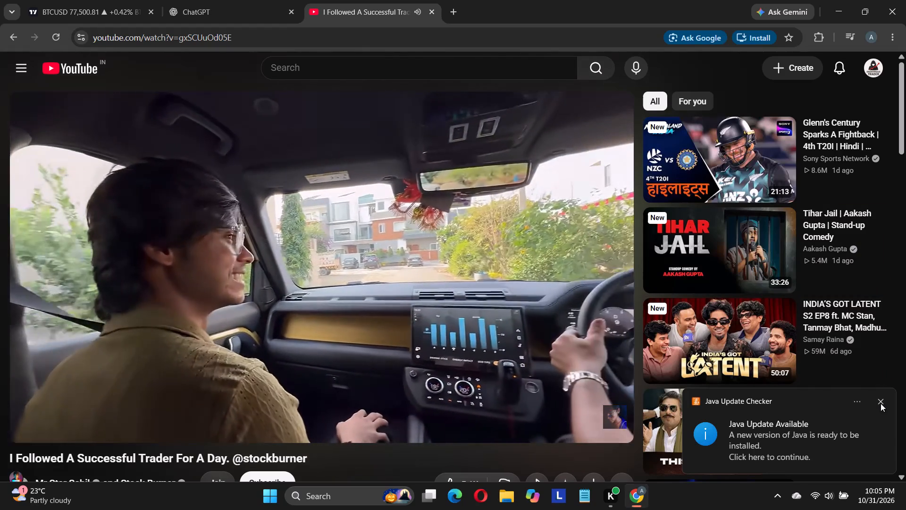
Dismiss the Java update notification.
{"action": "left_click", "coordinate": [881, 403]}
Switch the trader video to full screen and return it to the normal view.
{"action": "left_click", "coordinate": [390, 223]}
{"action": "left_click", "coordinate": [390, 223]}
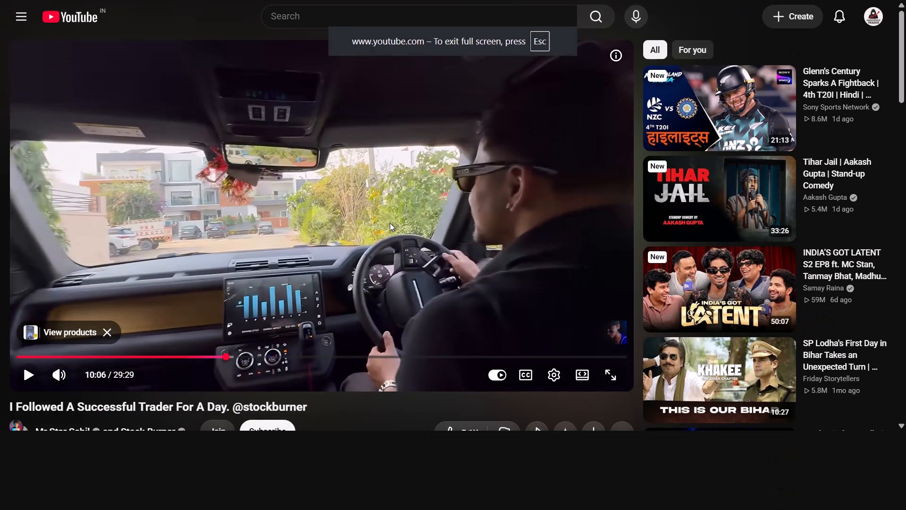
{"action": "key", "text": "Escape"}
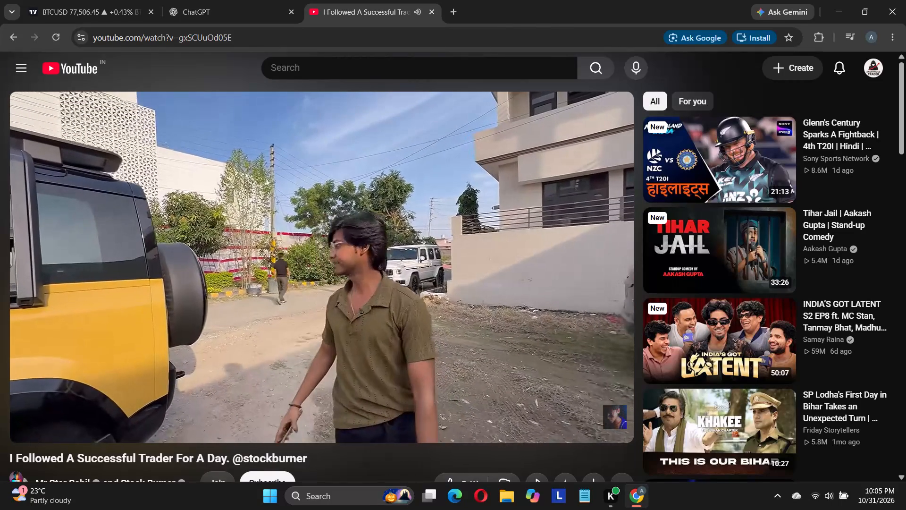
Keep watching the trader video, skipping ahead in 5-second jumps past 10:34.
{"action": "key", "text": "Right"}
{"action": "key", "text": "Right"}
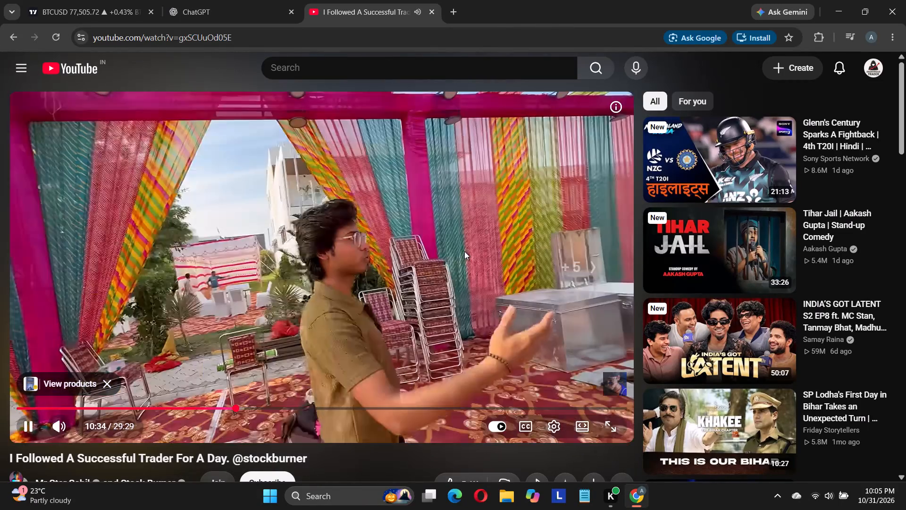
{"action": "key", "text": "Right"}
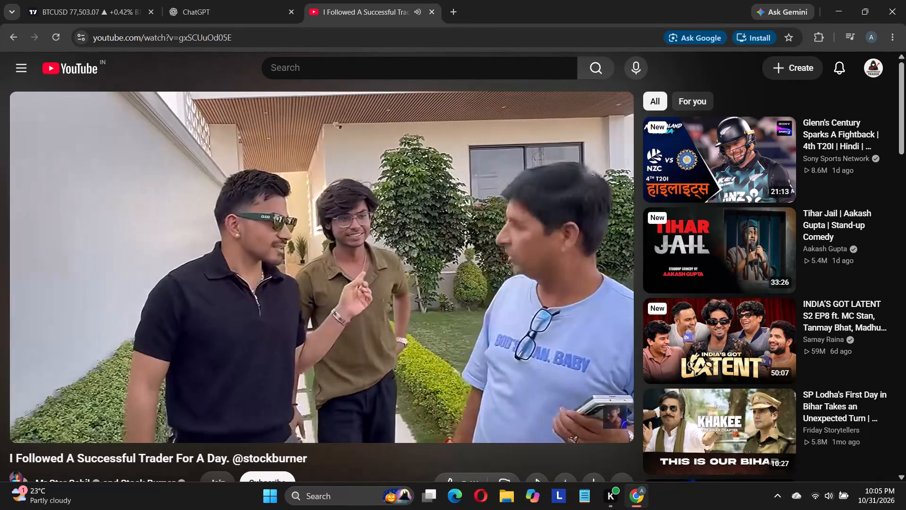
{"action": "key", "text": "Right"}
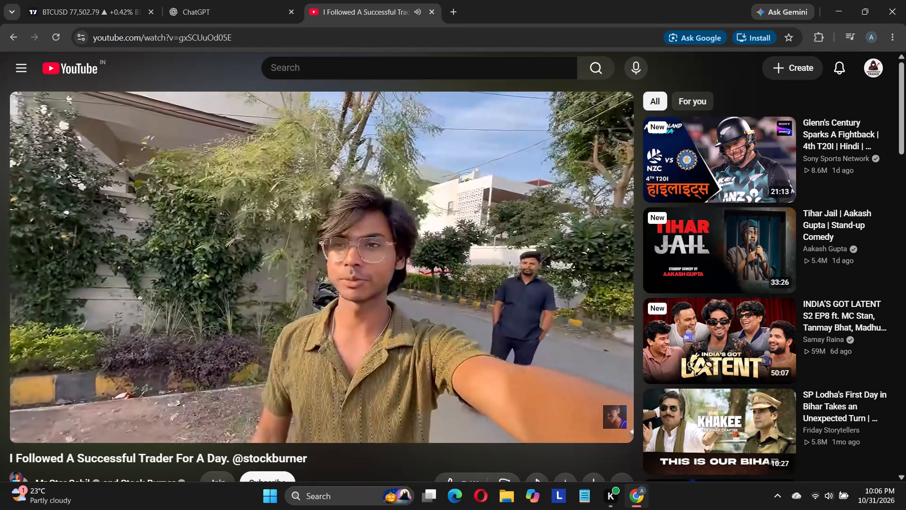
Skip the trader video ahead in 5-second jumps past 11:31.
{"action": "key", "text": "Right"}
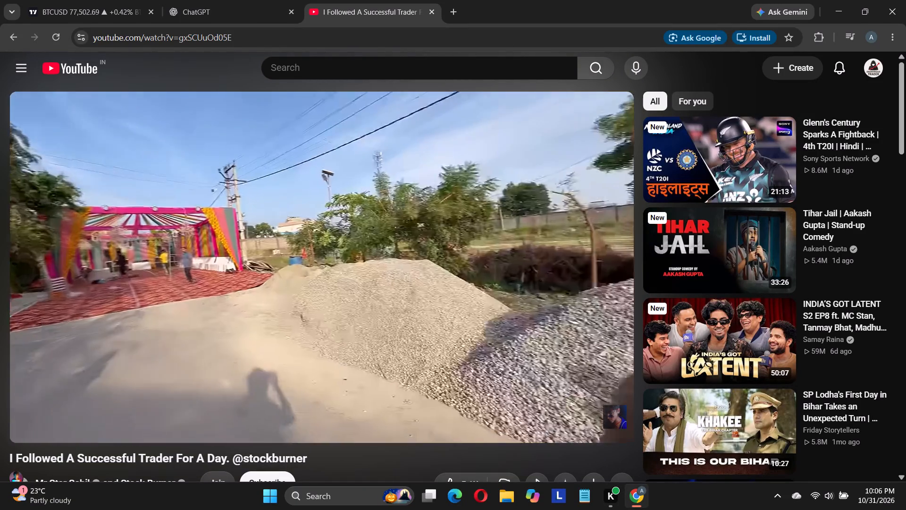
{"action": "key", "text": "Right"}
{"action": "key", "text": "Right"}
{"action": "key", "text": "Right"}
{"action": "key", "text": "Right"}
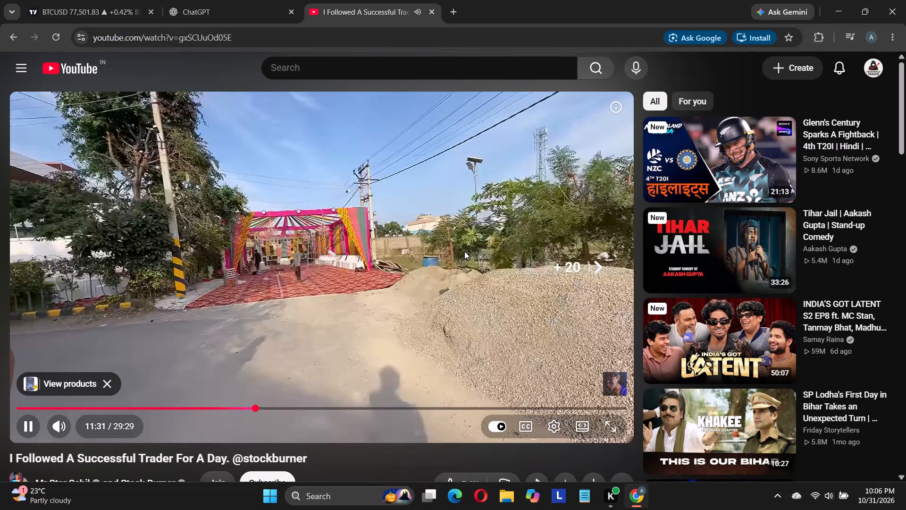
{"action": "key", "text": "Right"}
{"action": "key", "text": "Right"}
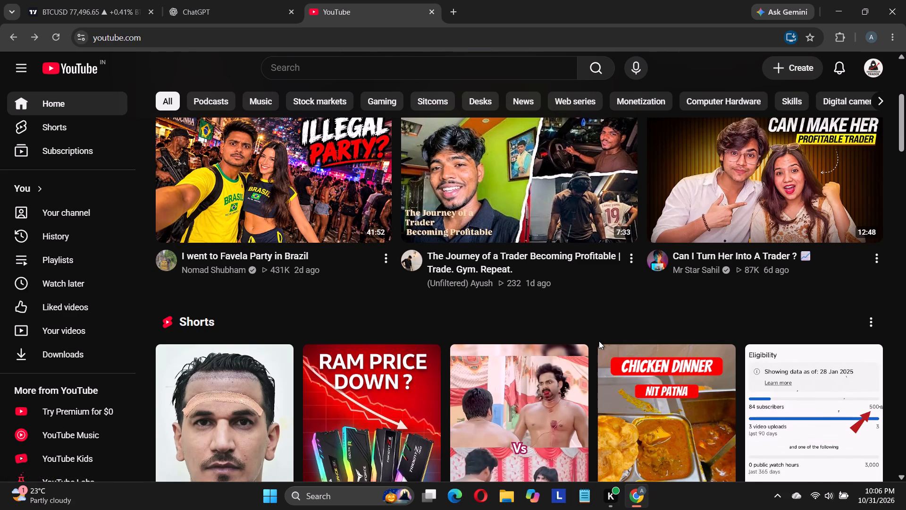
{"action": "scroll", "coordinate": [599, 341], "scroll_direction": "down", "scroll_amount": 20}
Search YouTube for "ex files" and open the EX FILES official music video from SMG STUDIOS.
{"action": "left_click", "coordinate": [331, 76]}
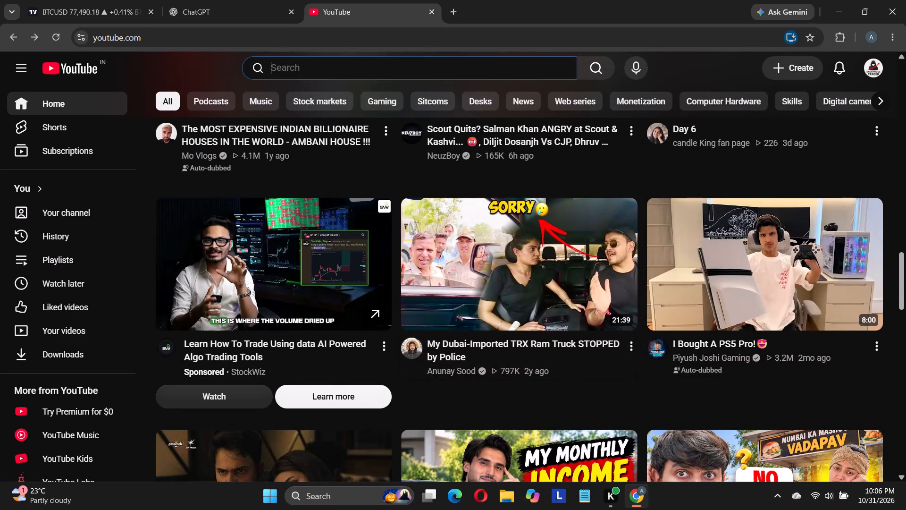
{"action": "type", "text": "ex files"}
{"action": "key", "text": "Return"}
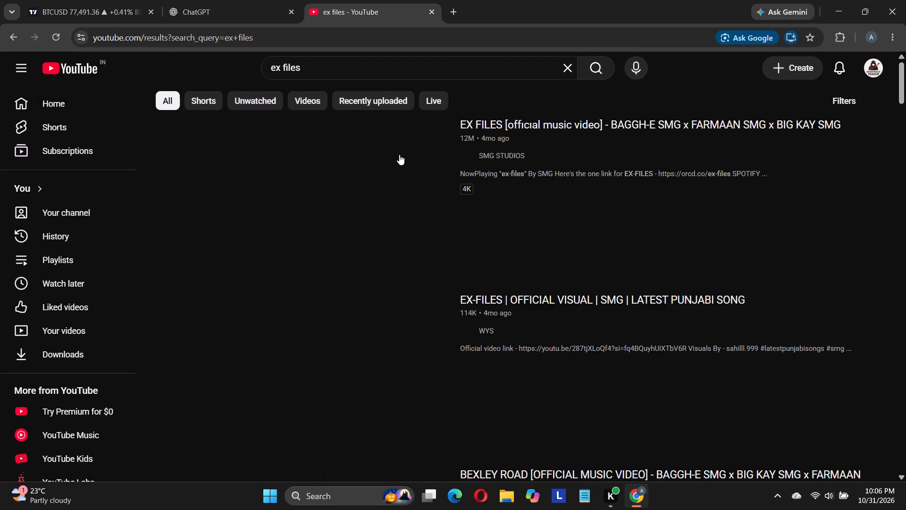
{"action": "left_click", "coordinate": [339, 195]}
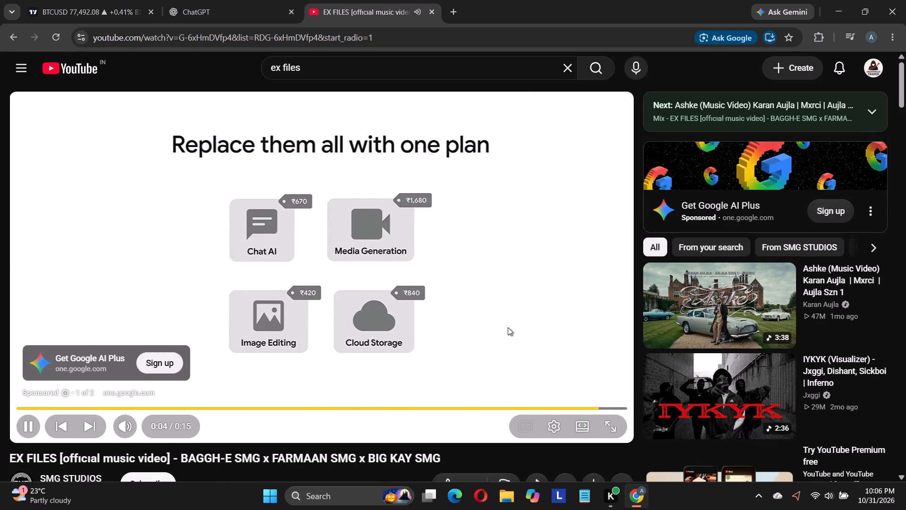
Skip the ad before the music video and adjust the playback volume.
{"action": "left_click", "coordinate": [596, 386]}
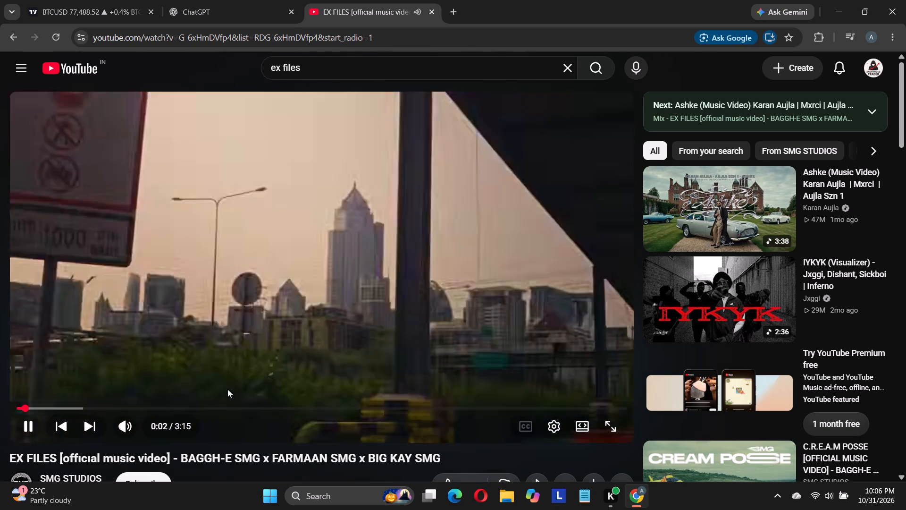
{"action": "left_click_drag", "start_coordinate": [155, 429], "coordinate": [193, 429]}
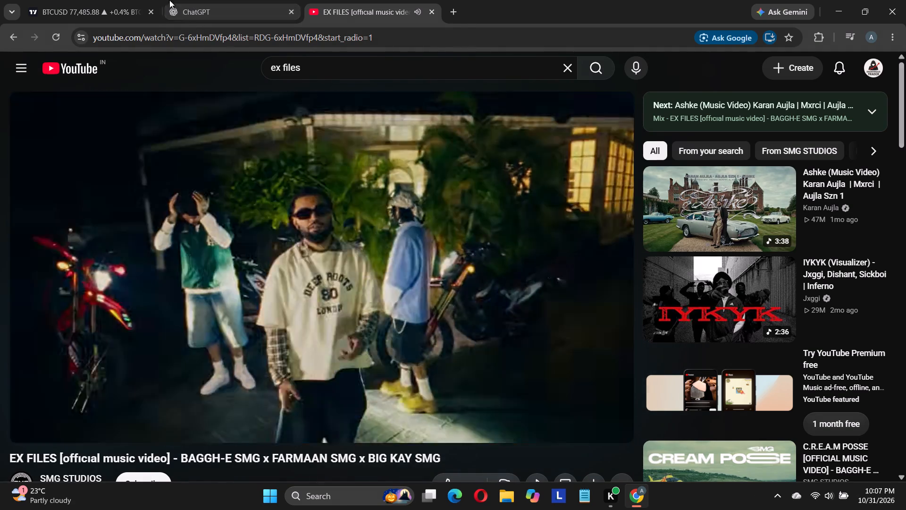
Switch to the BTCUSD chart in TradingView, look over the recent candles and reset the chart view.
{"action": "left_click", "coordinate": [134, 0]}
{"action": "left_click_drag", "start_coordinate": [265, 184], "coordinate": [179, 190]}
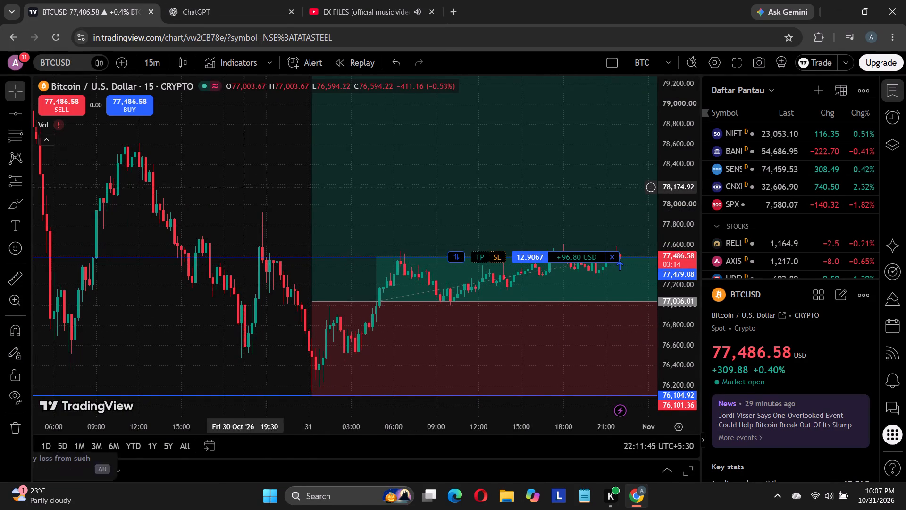
{"action": "left_click_drag", "start_coordinate": [179, 190], "coordinate": [161, 191]}
{"action": "right_click", "coordinate": [147, 155]}
{"action": "left_click", "coordinate": [157, 164]}
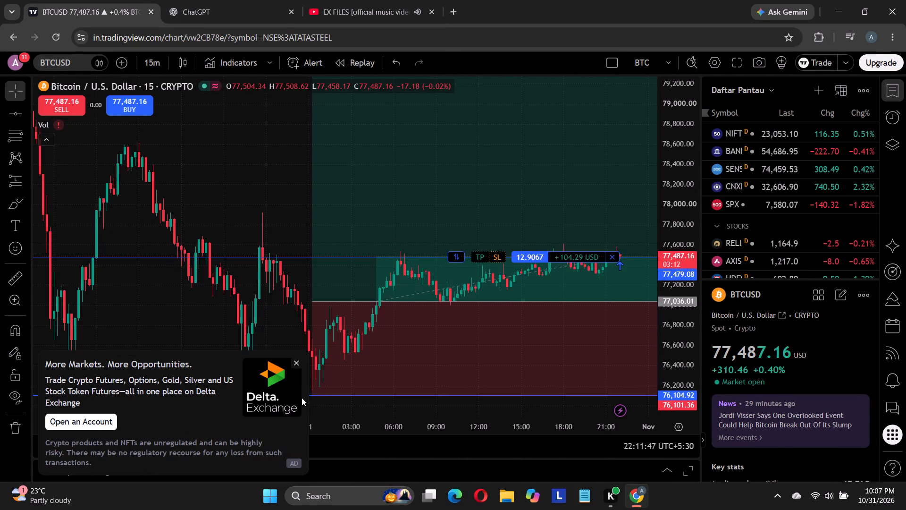
Close the Delta Exchange ad and the ad-free upgrade offer over the chart.
{"action": "left_click", "coordinate": [294, 363]}
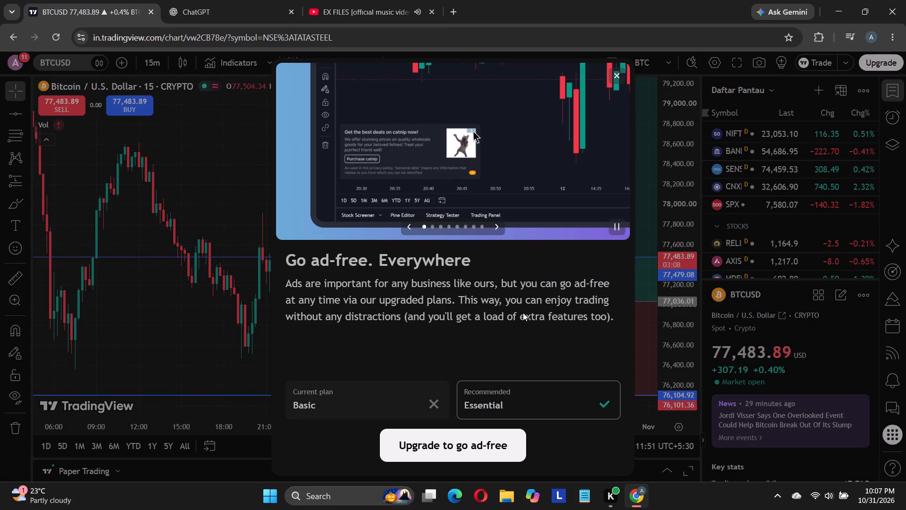
{"action": "left_click", "coordinate": [615, 77]}
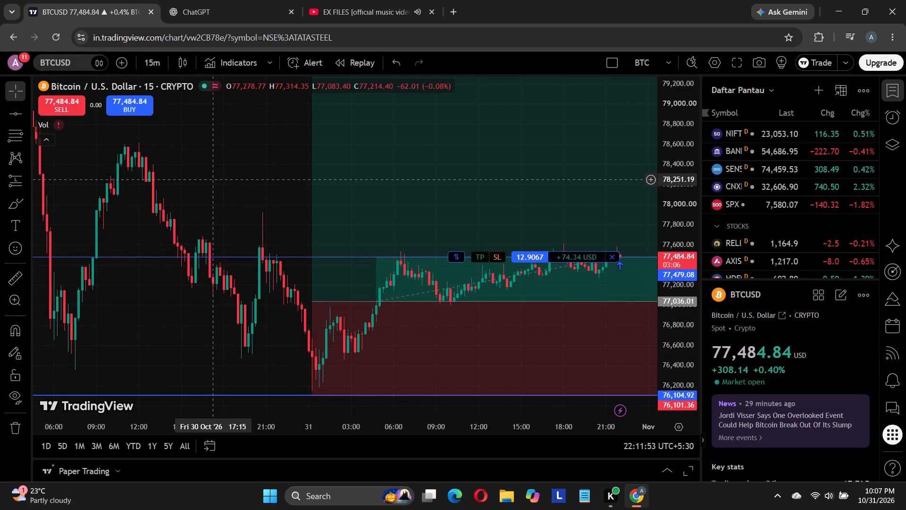
Examine the BTCUSD price action around the long position and its target zone, and reset the chart view.
{"action": "left_click_drag", "start_coordinate": [211, 168], "coordinate": [177, 216]}
{"action": "left_click_drag", "start_coordinate": [171, 201], "coordinate": [196, 159]}
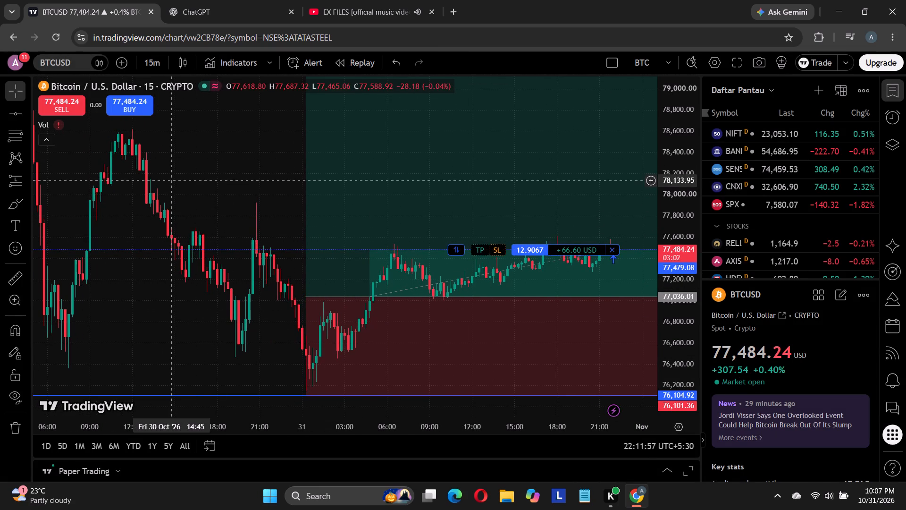
{"action": "scroll", "coordinate": [190, 198], "scroll_direction": "down", "scroll_amount": 3}
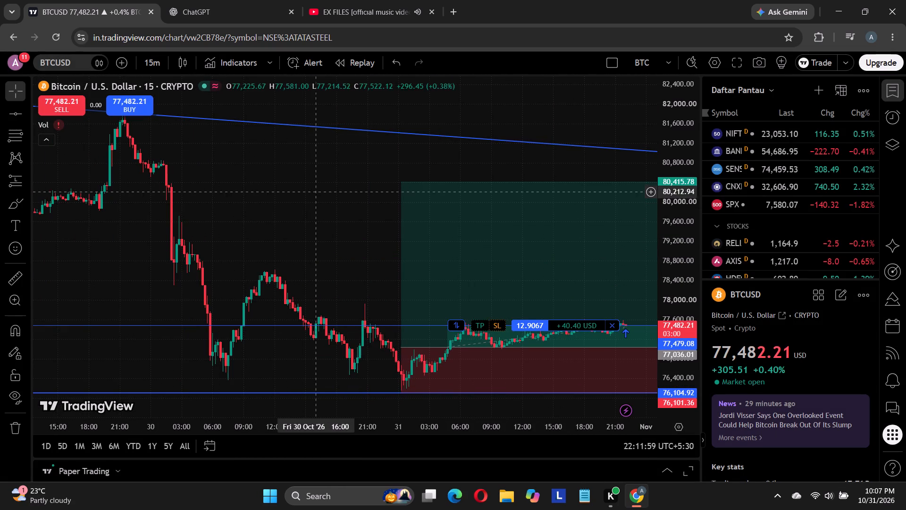
{"action": "scroll", "coordinate": [317, 197], "scroll_direction": "up", "scroll_amount": 1}
{"action": "scroll", "coordinate": [306, 206], "scroll_direction": "down", "scroll_amount": 3}
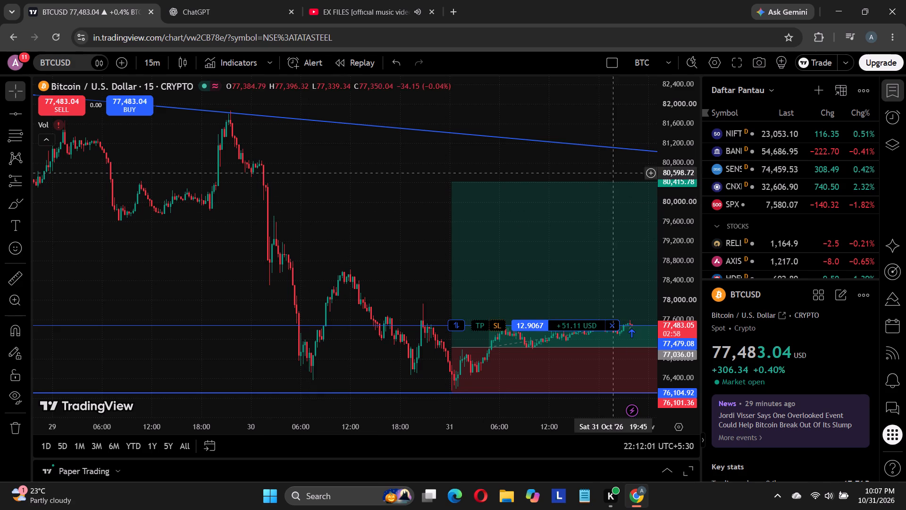
{"action": "left_click_drag", "start_coordinate": [601, 123], "coordinate": [521, 117]}
{"action": "left_click_drag", "start_coordinate": [621, 132], "coordinate": [487, 121]}
{"action": "left_click_drag", "start_coordinate": [589, 137], "coordinate": [528, 136]}
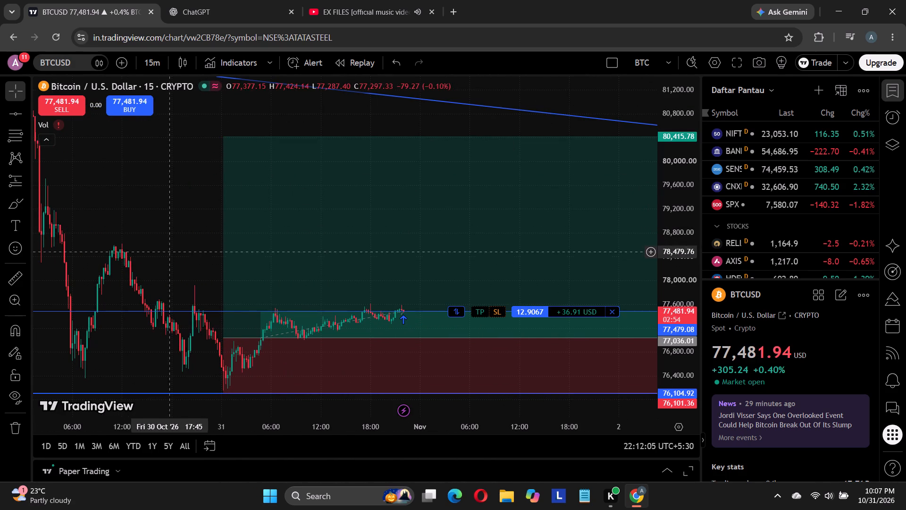
{"action": "right_click", "coordinate": [174, 198]}
{"action": "left_click", "coordinate": [198, 177]}
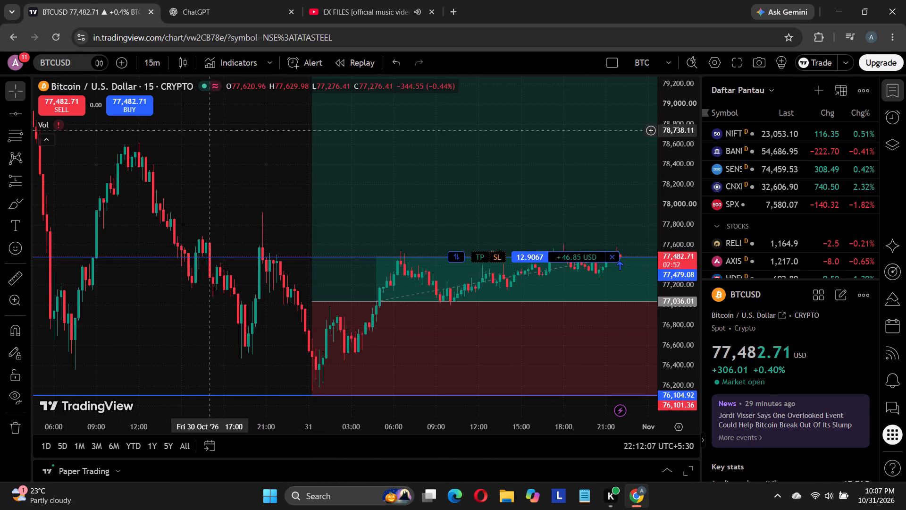
{"action": "left_click_drag", "start_coordinate": [234, 165], "coordinate": [201, 176]}
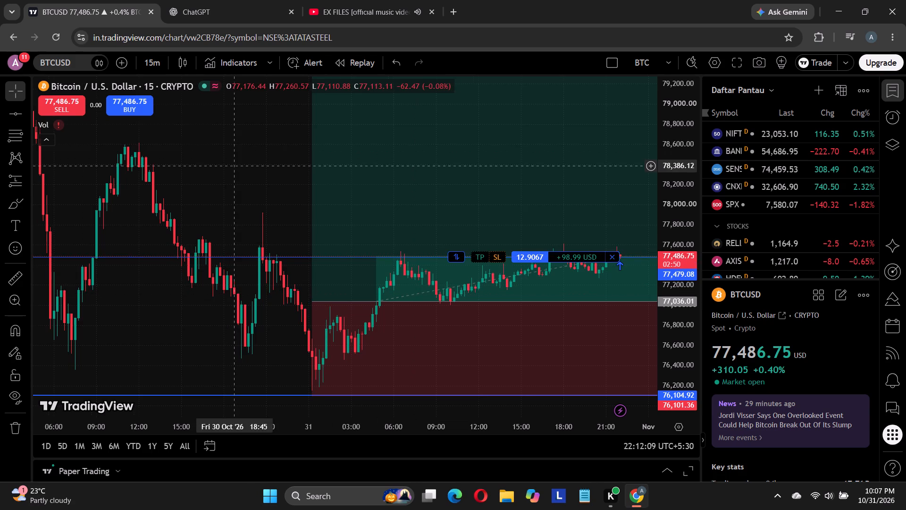
{"action": "left_click_drag", "start_coordinate": [201, 176], "coordinate": [154, 154]}
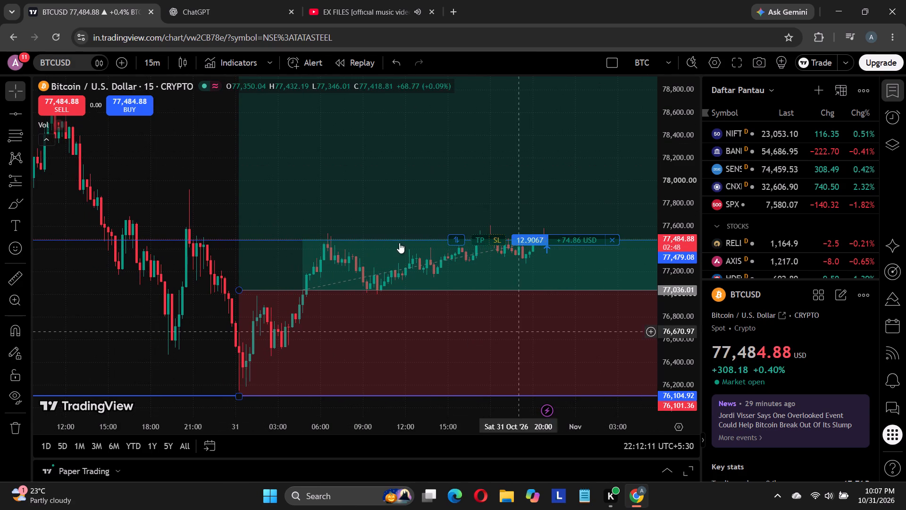
{"action": "left_click_drag", "start_coordinate": [168, 198], "coordinate": [131, 196]}
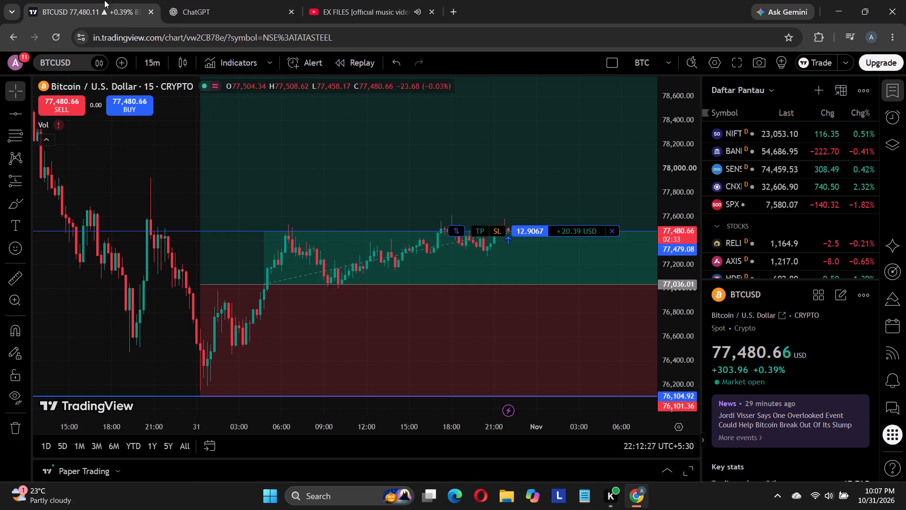
Review the BTCUSD long position against the wider price history and restore the default chart view.
{"action": "left_click_drag", "start_coordinate": [137, 153], "coordinate": [103, 157]}
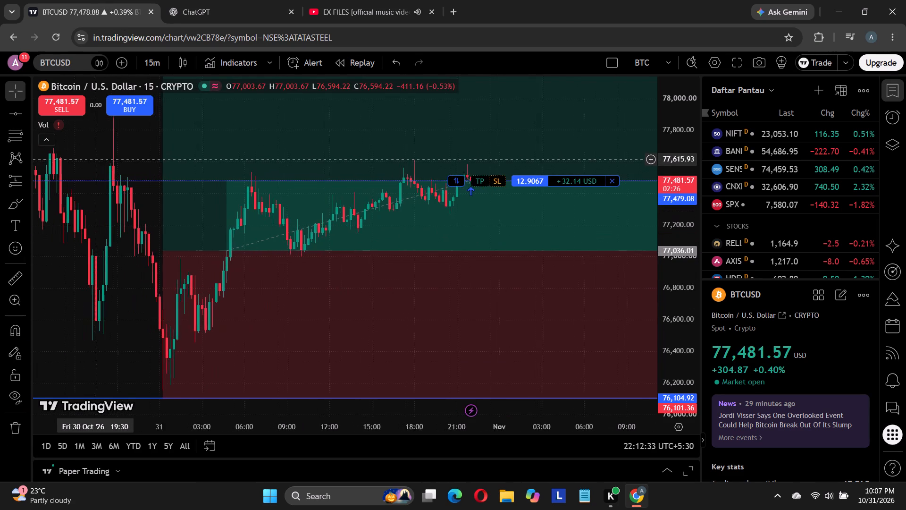
{"action": "left_click_drag", "start_coordinate": [103, 157], "coordinate": [106, 157]}
{"action": "scroll", "coordinate": [102, 163], "scroll_direction": "down", "scroll_amount": 4}
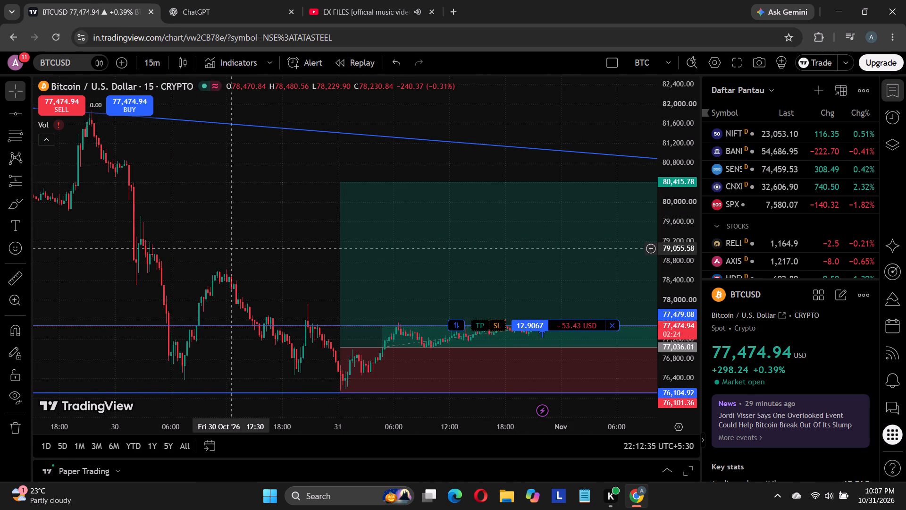
{"action": "right_click", "coordinate": [223, 224]}
{"action": "left_click", "coordinate": [244, 176]}
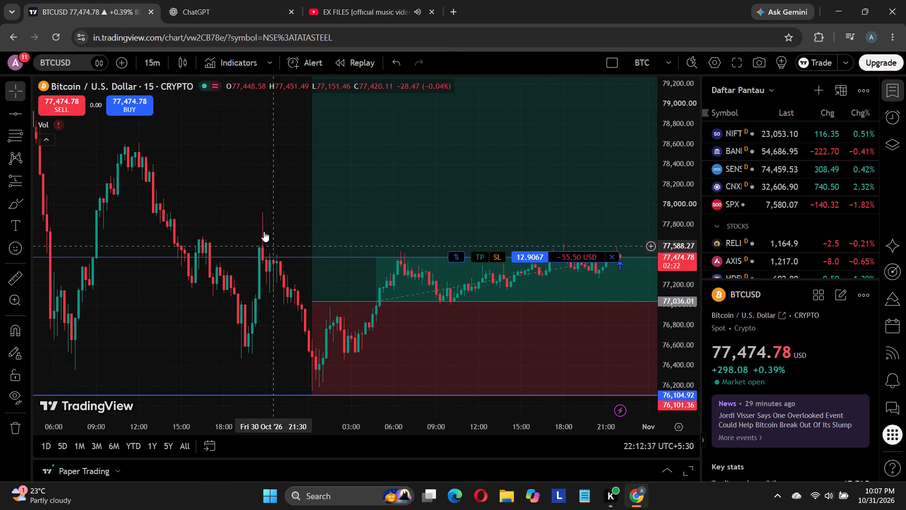
Expand the Paper Trading account details below the chart and check the list of paper trading accounts.
{"action": "left_click", "coordinate": [656, 472]}
{"action": "left_click", "coordinate": [662, 468]}
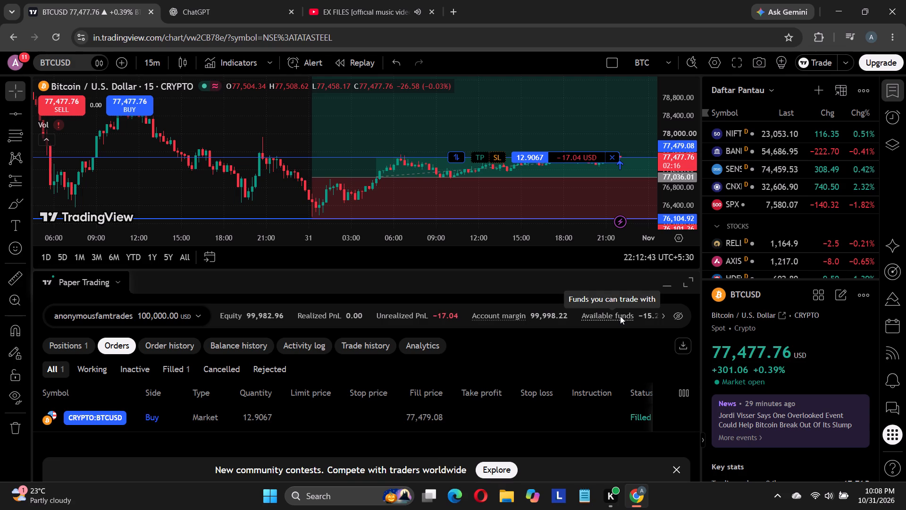
{"action": "left_click", "coordinate": [180, 313]}
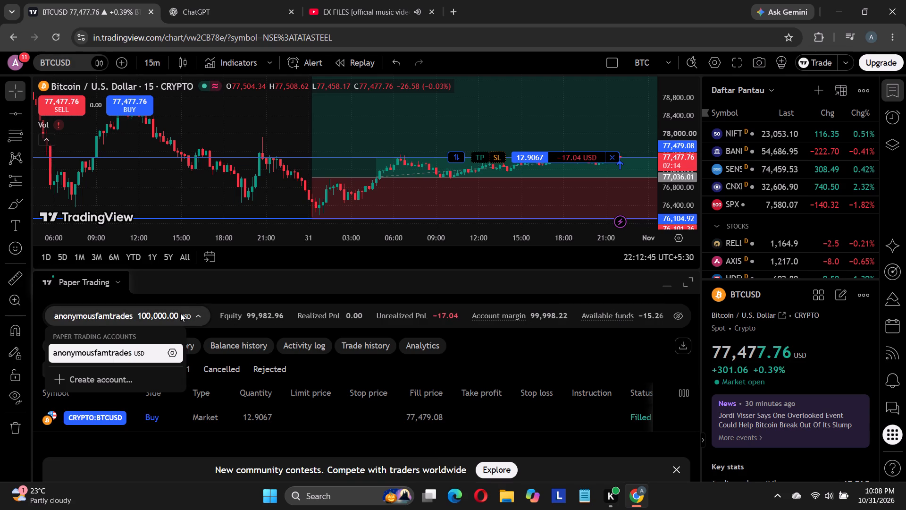
{"action": "left_click", "coordinate": [180, 313]}
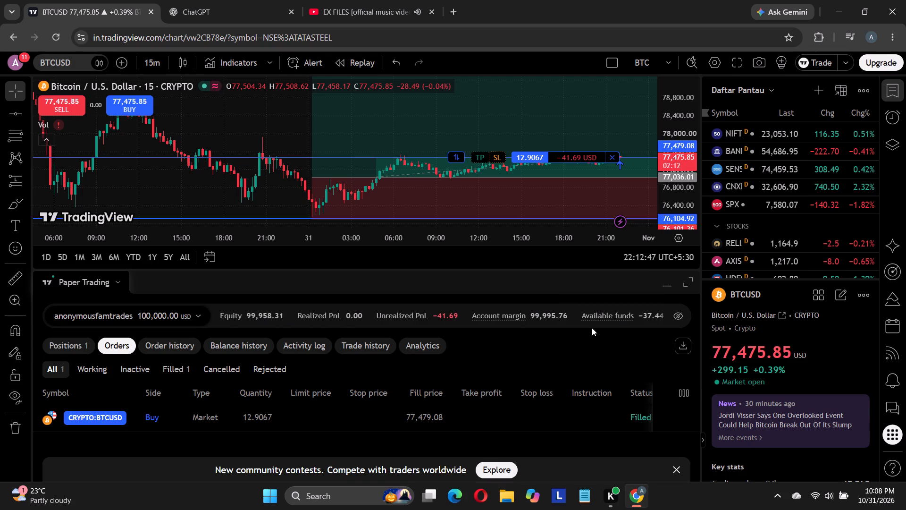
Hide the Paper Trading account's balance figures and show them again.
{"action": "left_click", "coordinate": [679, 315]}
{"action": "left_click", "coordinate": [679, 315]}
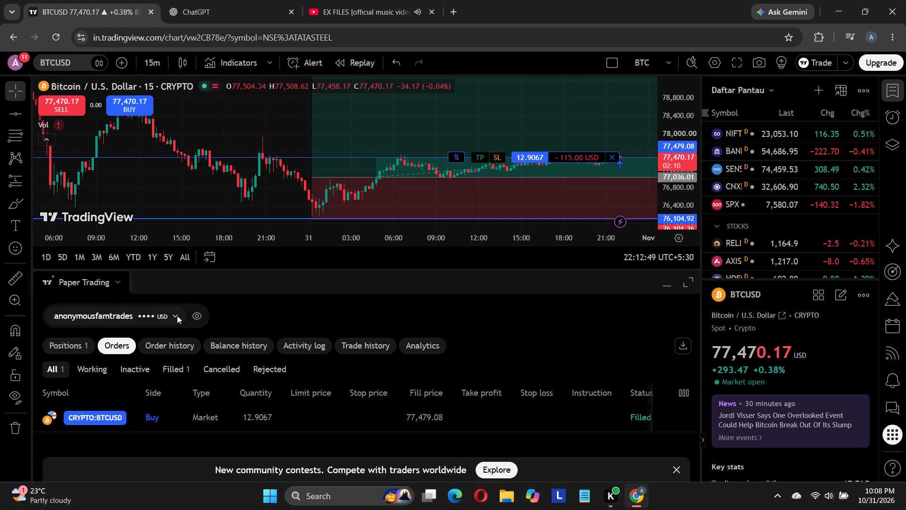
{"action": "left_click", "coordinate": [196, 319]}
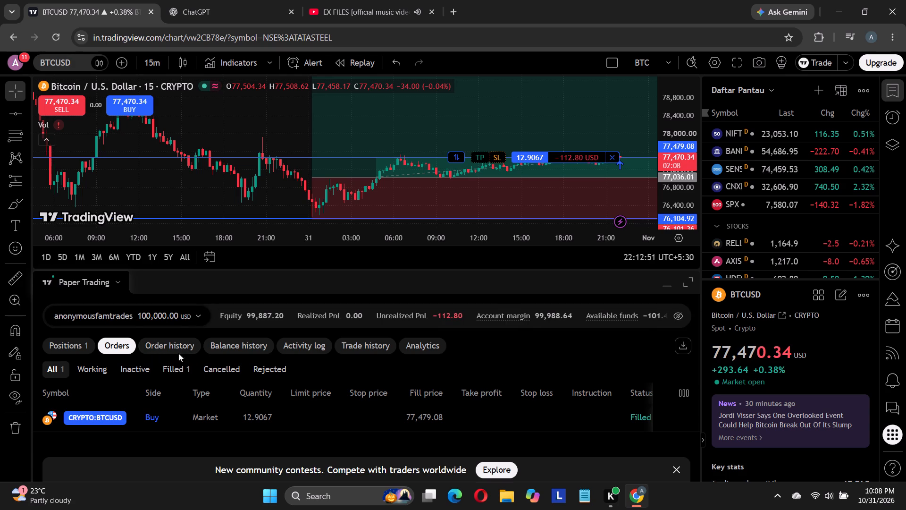
Open the BTCUSD long position's exit settings from the positions list and set the take profit price to 80415.
{"action": "left_click", "coordinate": [71, 340]}
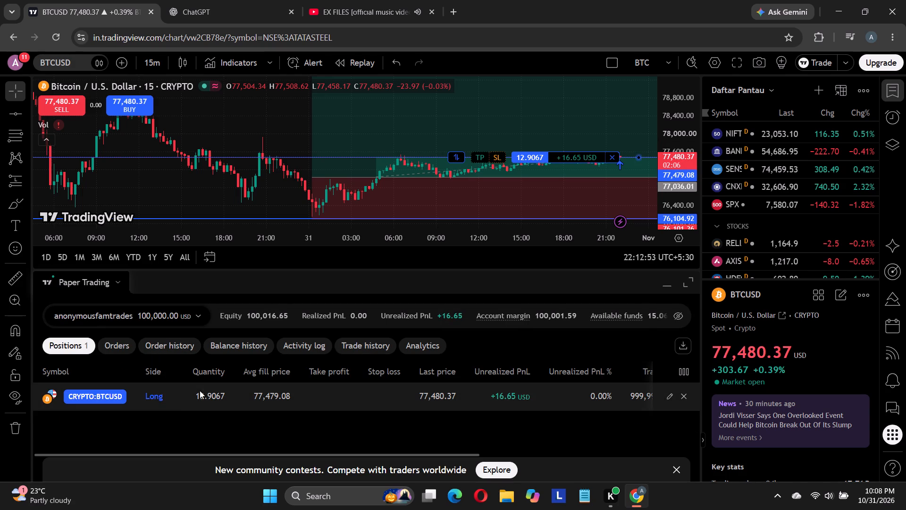
{"action": "left_click", "coordinate": [671, 397]}
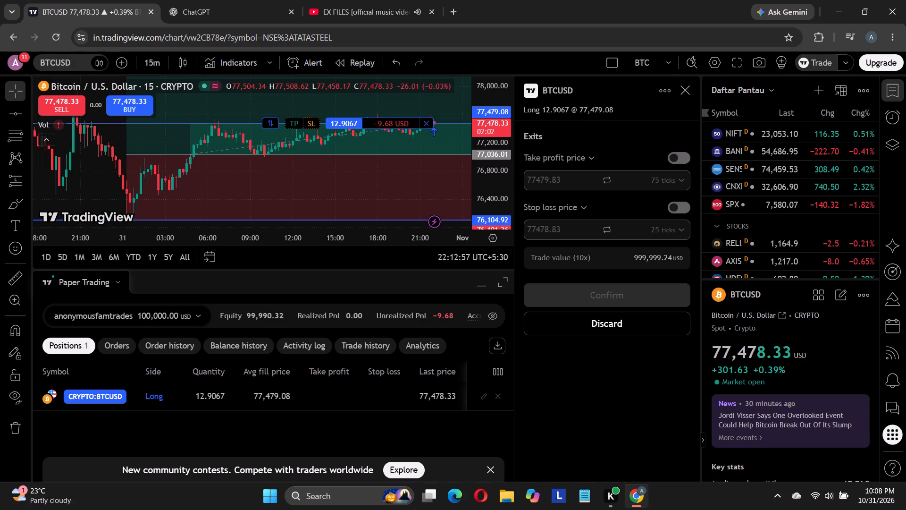
{"action": "left_click", "coordinate": [555, 187]}
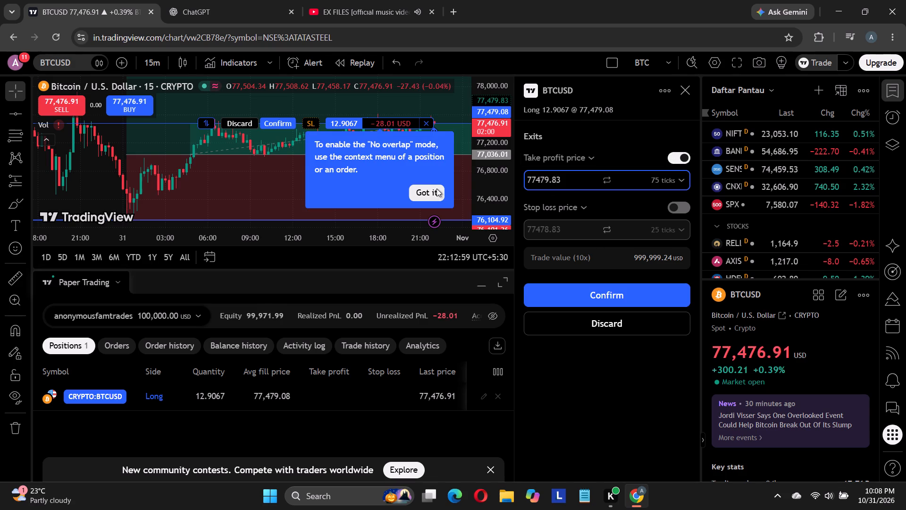
{"action": "left_click", "coordinate": [431, 193]}
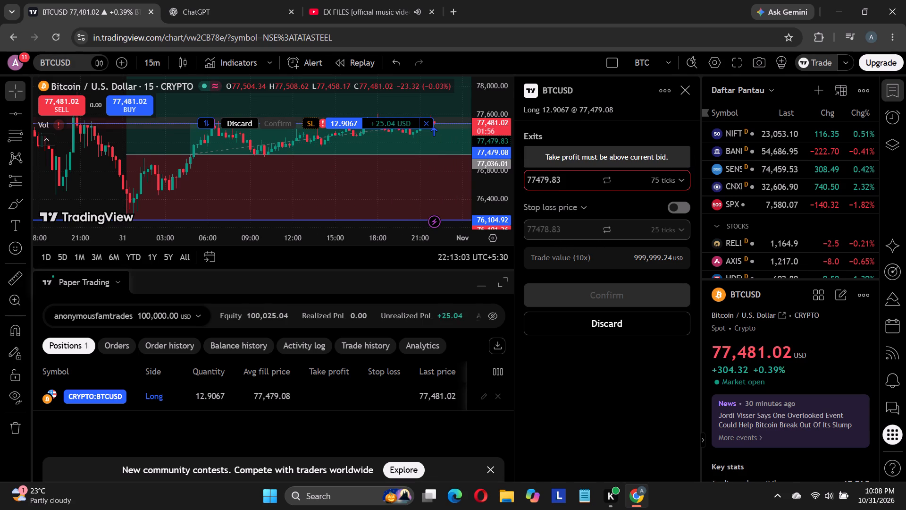
{"action": "left_click_drag", "start_coordinate": [578, 175], "coordinate": [492, 181]}
{"action": "left_click_drag", "start_coordinate": [496, 134], "coordinate": [498, 173]}
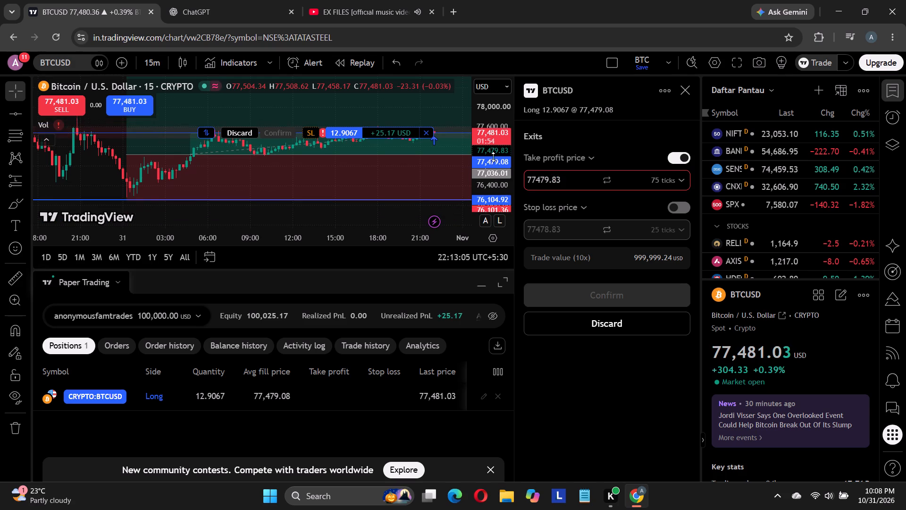
{"action": "left_click_drag", "start_coordinate": [493, 118], "coordinate": [493, 161]}
{"action": "left_click_drag", "start_coordinate": [502, 115], "coordinate": [502, 166]}
{"action": "left_click_drag", "start_coordinate": [497, 138], "coordinate": [499, 181]}
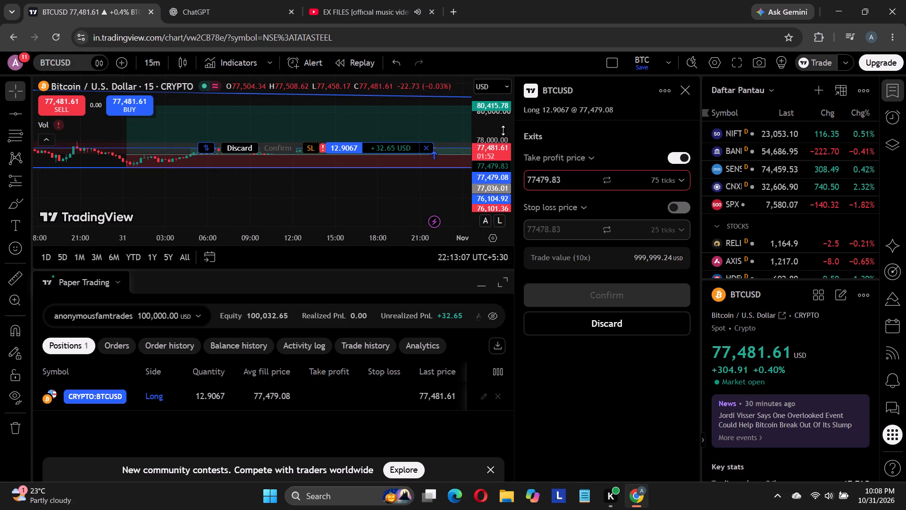
{"action": "left_click_drag", "start_coordinate": [575, 181], "coordinate": [541, 181]}
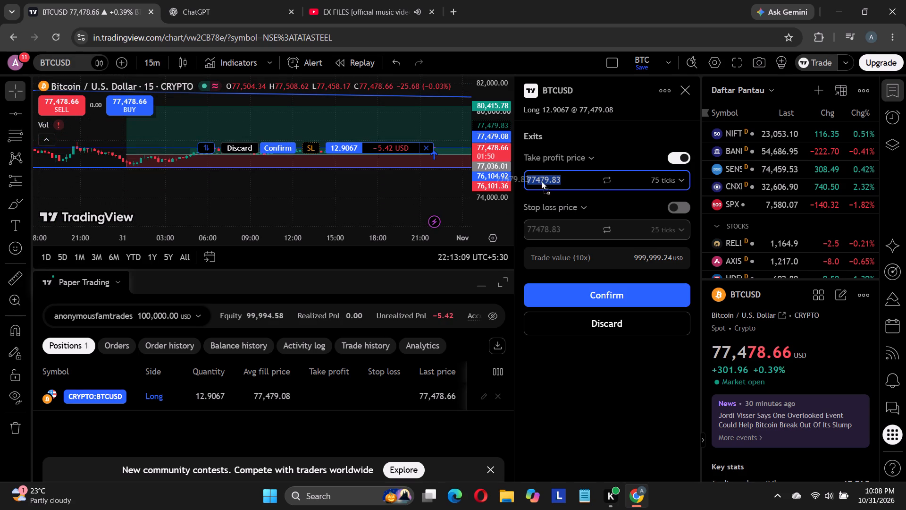
{"action": "left_click_drag", "start_coordinate": [541, 181], "coordinate": [539, 181]}
{"action": "type", "text": "80415"}
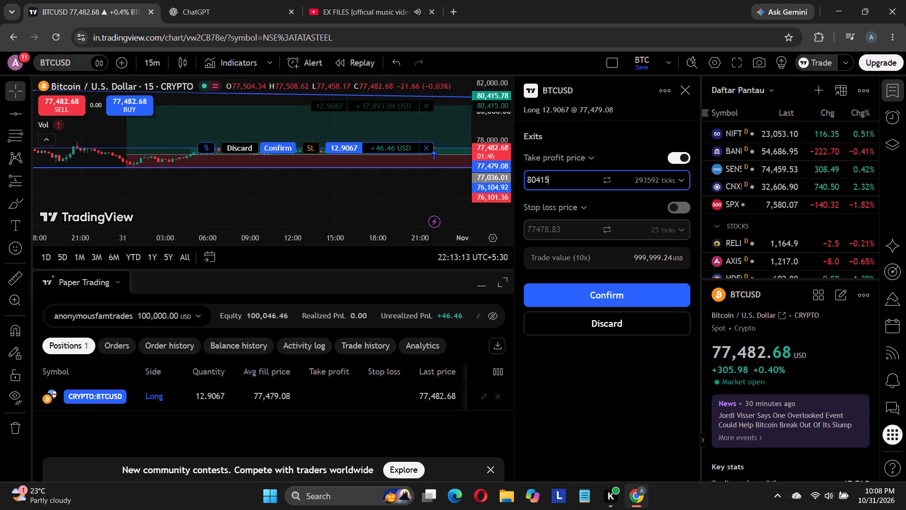
Set the position's stop loss price to 76117, submit both exits and close the order ticket.
{"action": "left_click", "coordinate": [578, 232]}
{"action": "left_click_drag", "start_coordinate": [578, 232], "coordinate": [523, 230]}
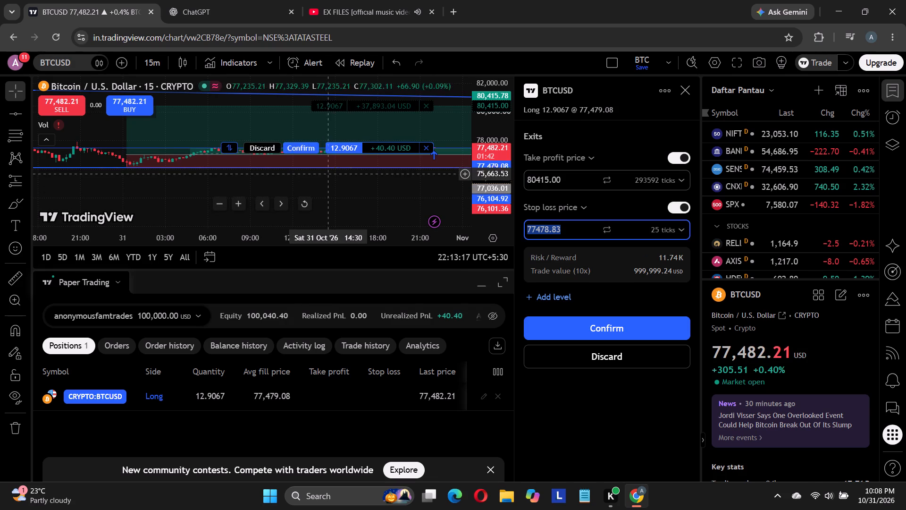
{"action": "type", "text": "76117"}
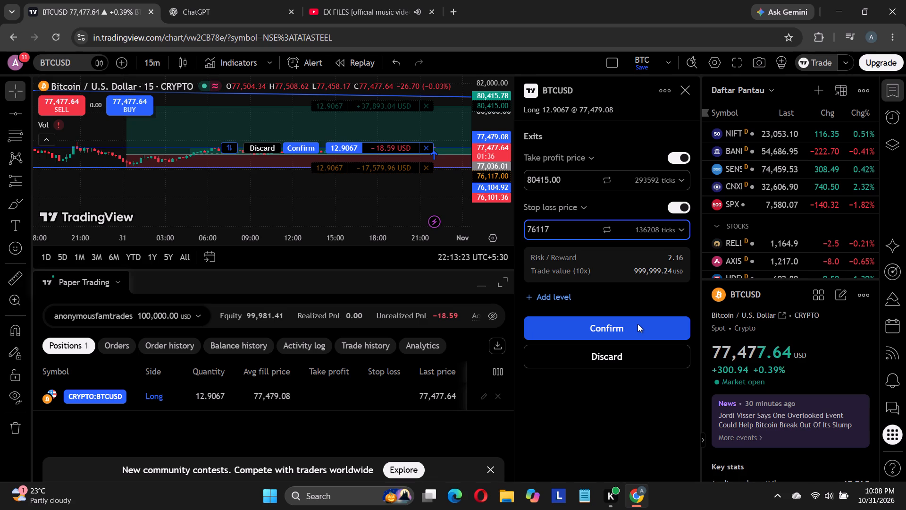
{"action": "left_click", "coordinate": [638, 324]}
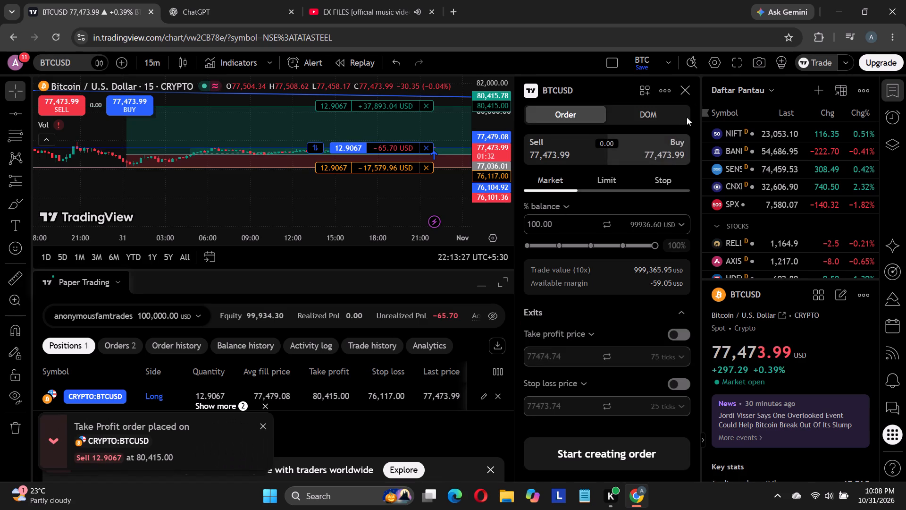
{"action": "left_click", "coordinate": [684, 89]}
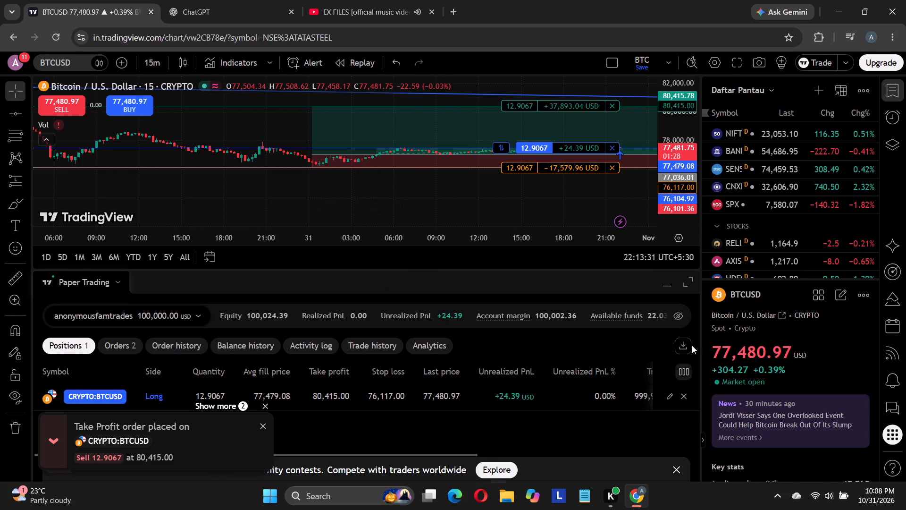
Collapse the Paper Trading account details and reset the BTCUSD chart view.
{"action": "left_click", "coordinate": [662, 288]}
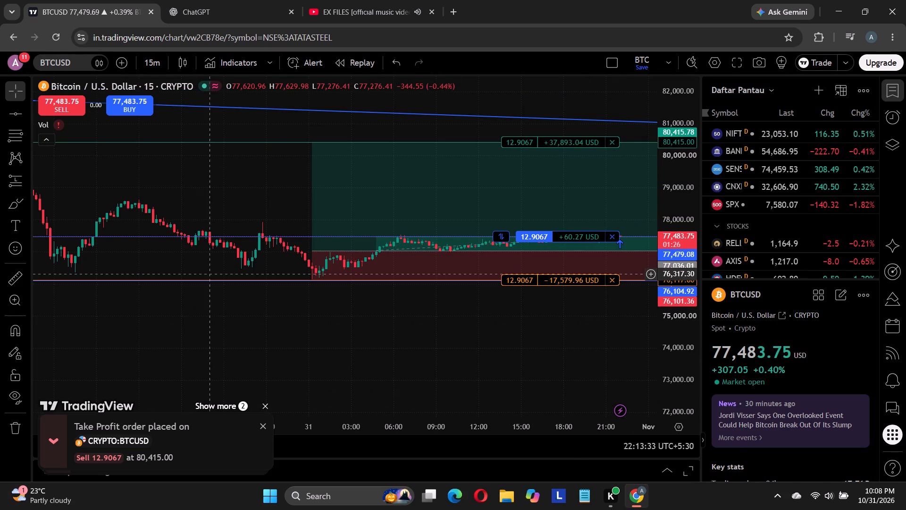
{"action": "right_click", "coordinate": [261, 325]}
{"action": "left_click", "coordinate": [314, 183]}
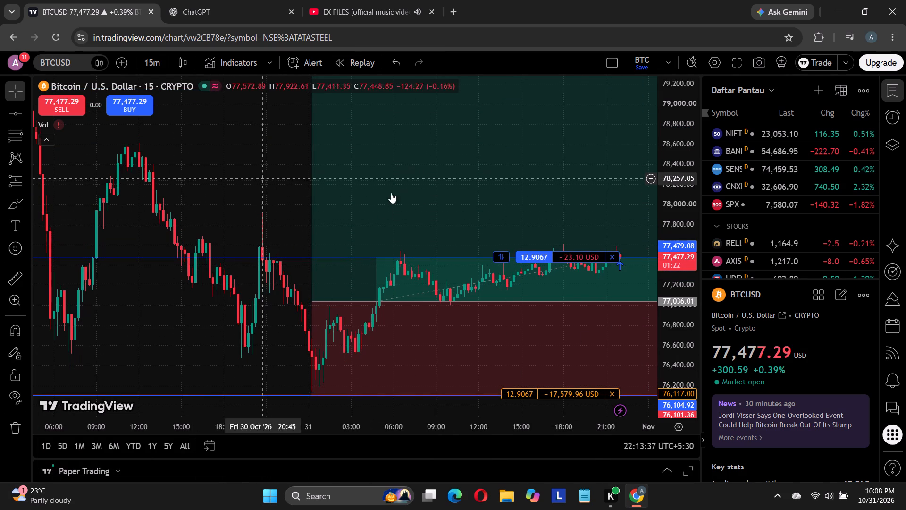
{"action": "left_click", "coordinate": [344, 0]}
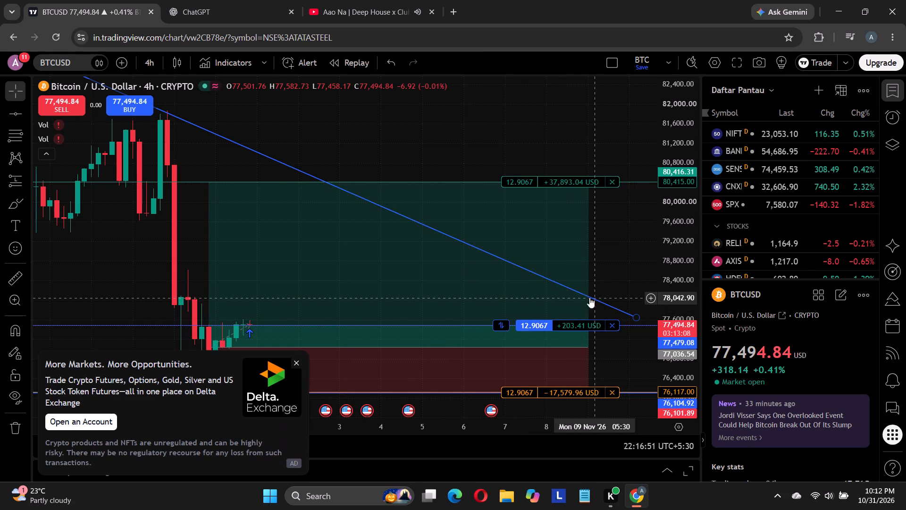
Move the long position's take-profit order to 80,405.83 without confirming it, and try to undo the move.
{"action": "left_click", "coordinate": [209, 182]}
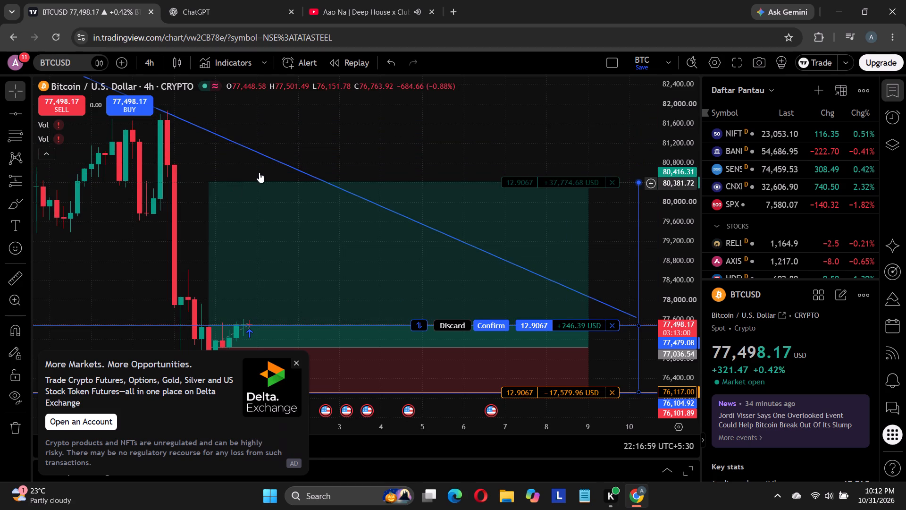
{"action": "left_click", "coordinate": [391, 152]}
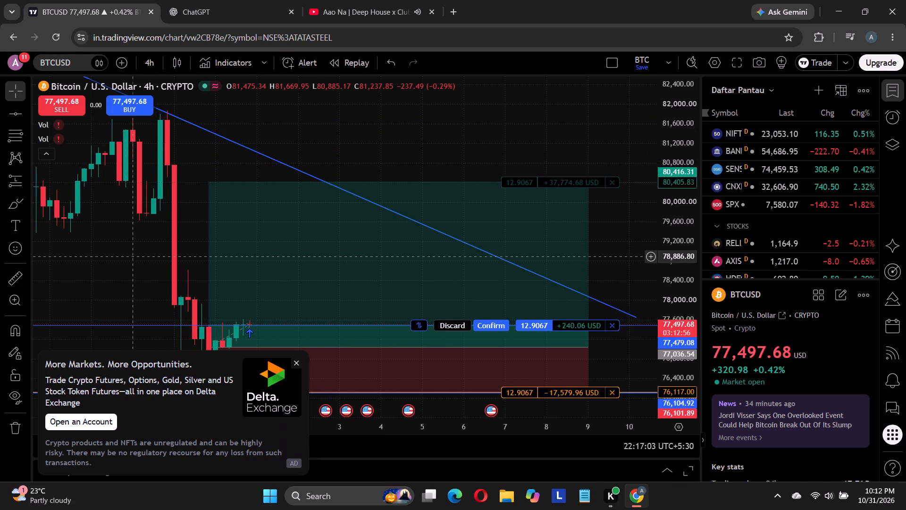
{"action": "left_click", "coordinate": [131, 256]}
{"action": "key", "text": "ctrl+z"}
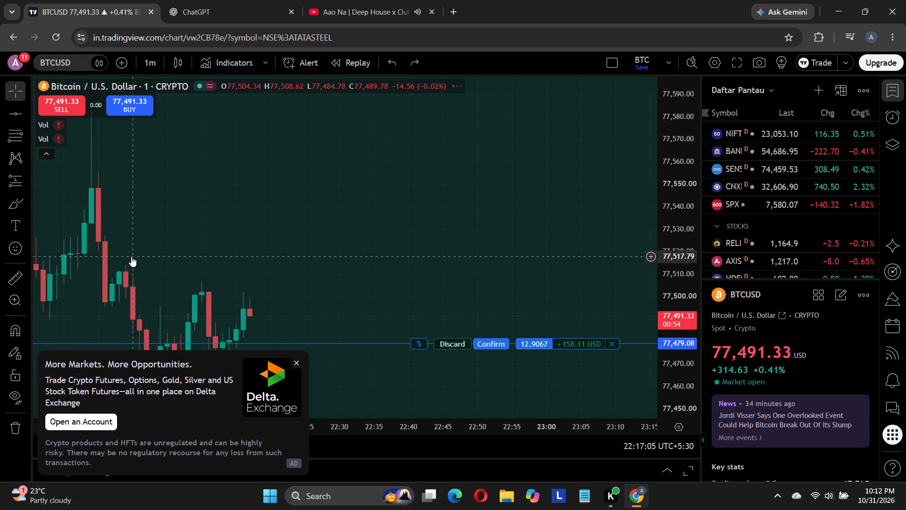
{"action": "scroll", "coordinate": [248, 240], "scroll_direction": "down", "scroll_amount": 12}
{"action": "right_click", "coordinate": [409, 315]}
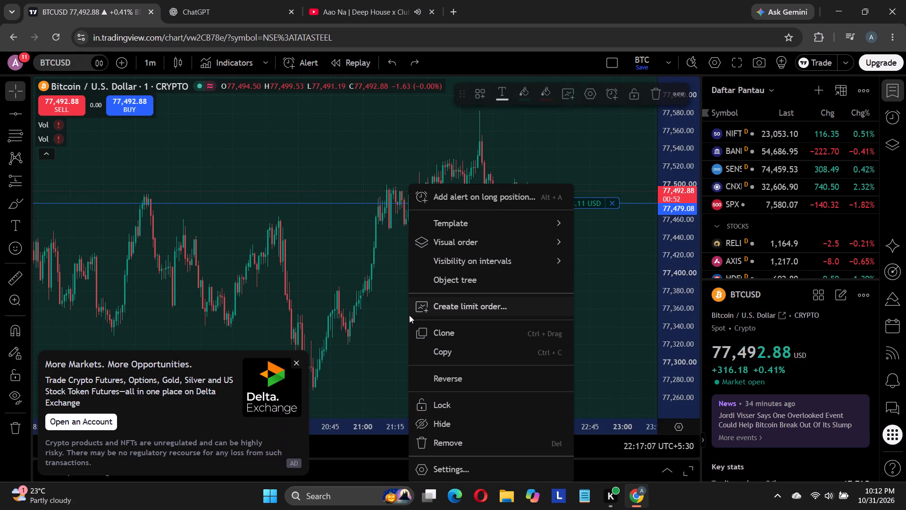
Set the BTCUSD chart interval back to 4 hours, reset the chart view and bring the long position into close view.
{"action": "left_click", "coordinate": [155, 65]}
{"action": "scroll", "coordinate": [187, 284], "scroll_direction": "down", "scroll_amount": 4}
{"action": "left_click", "coordinate": [171, 343]}
{"action": "left_click", "coordinate": [171, 335]}
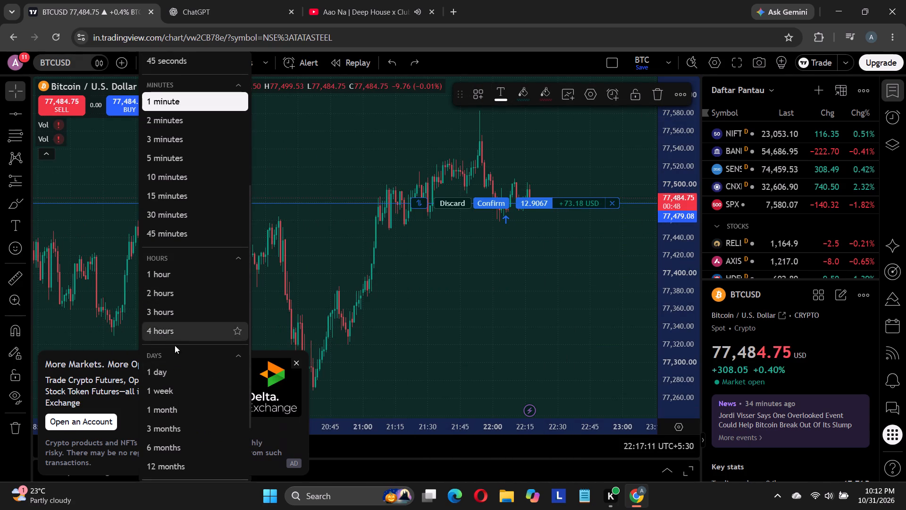
{"action": "right_click", "coordinate": [543, 154]}
{"action": "left_click", "coordinate": [573, 163]}
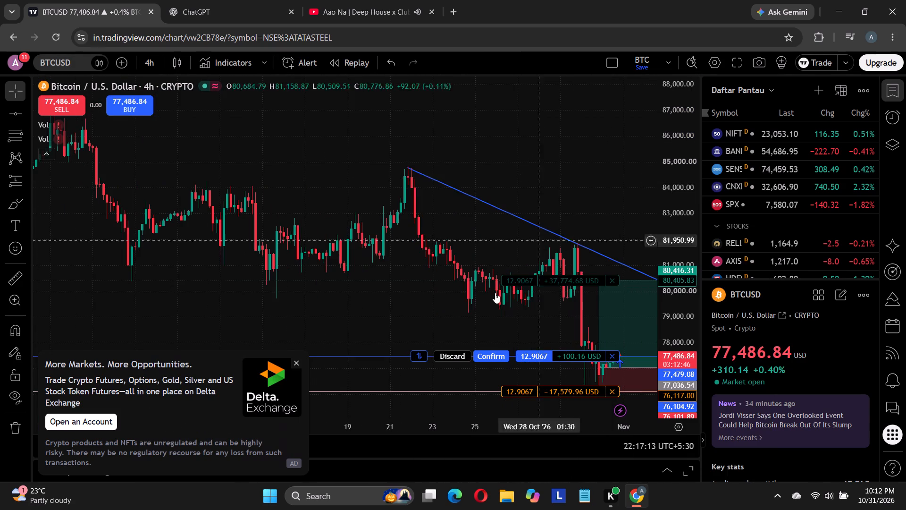
{"action": "left_click_drag", "start_coordinate": [554, 175], "coordinate": [446, 154]}
{"action": "scroll", "coordinate": [423, 284], "scroll_direction": "up", "scroll_amount": 2}
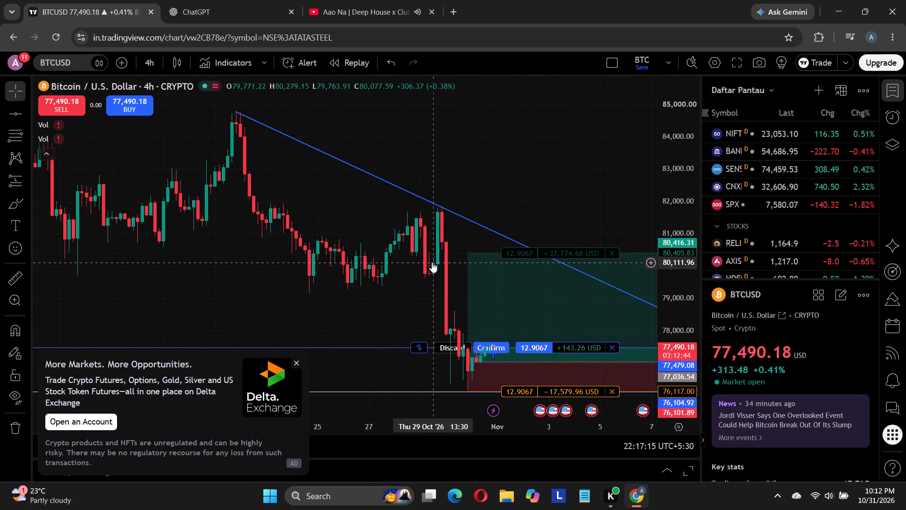
{"action": "scroll", "coordinate": [432, 274], "scroll_direction": "up", "scroll_amount": 5}
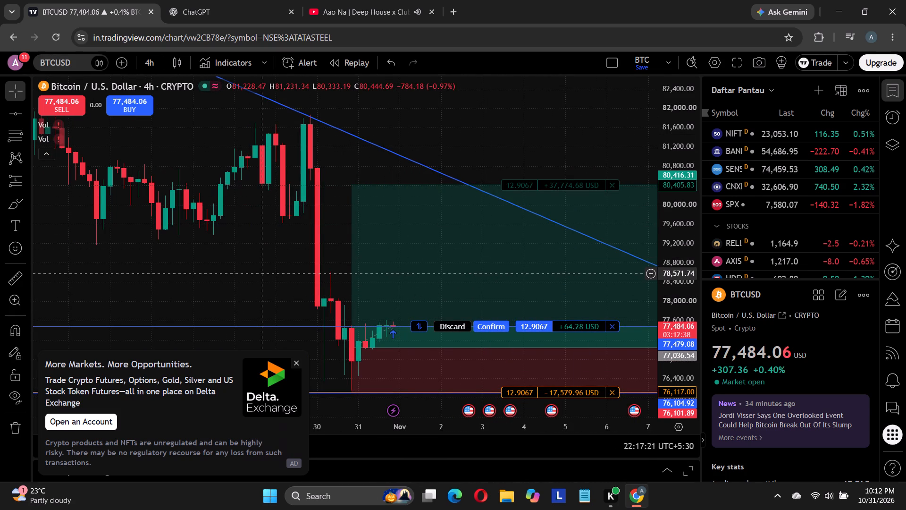
Switch to YouTube, return to the home feed and open the Casa Tupka Anthemo full video.
{"action": "left_click", "coordinate": [368, 0]}
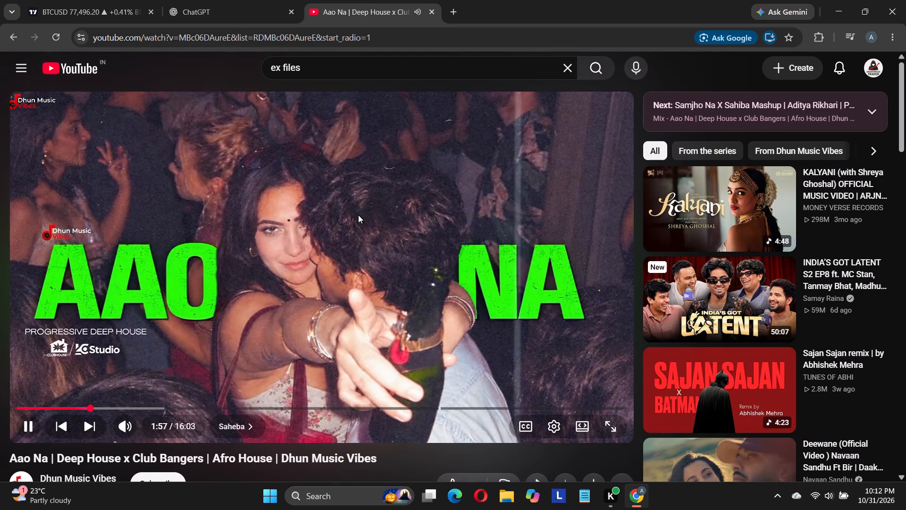
{"action": "left_click", "coordinate": [14, 36]}
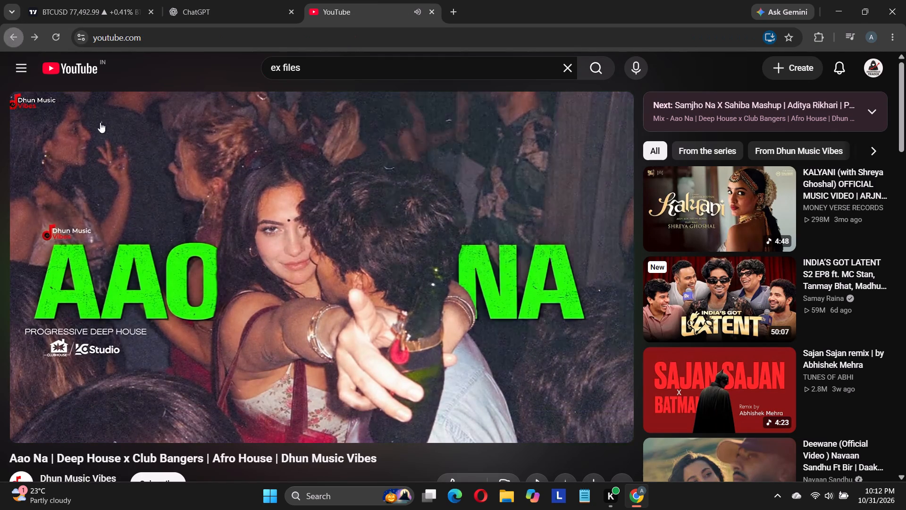
{"action": "scroll", "coordinate": [524, 332], "scroll_direction": "down", "scroll_amount": 2}
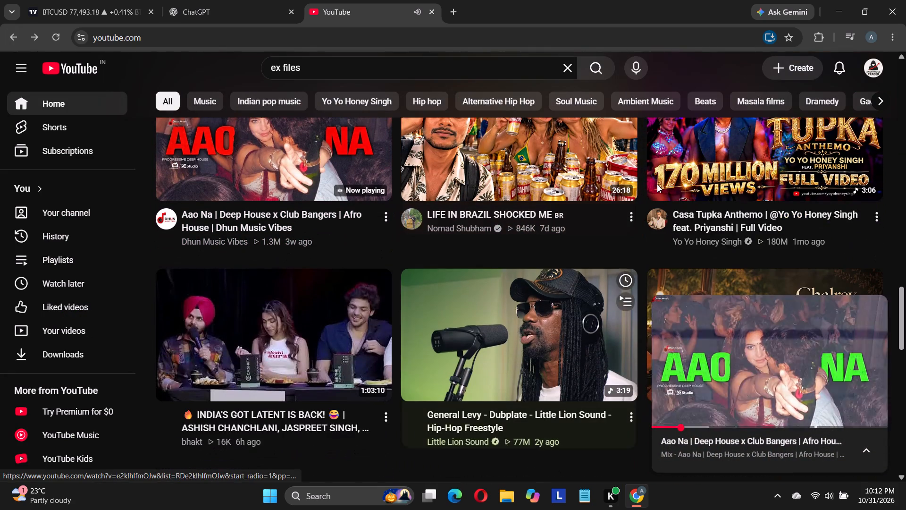
{"action": "left_click", "coordinate": [746, 165]}
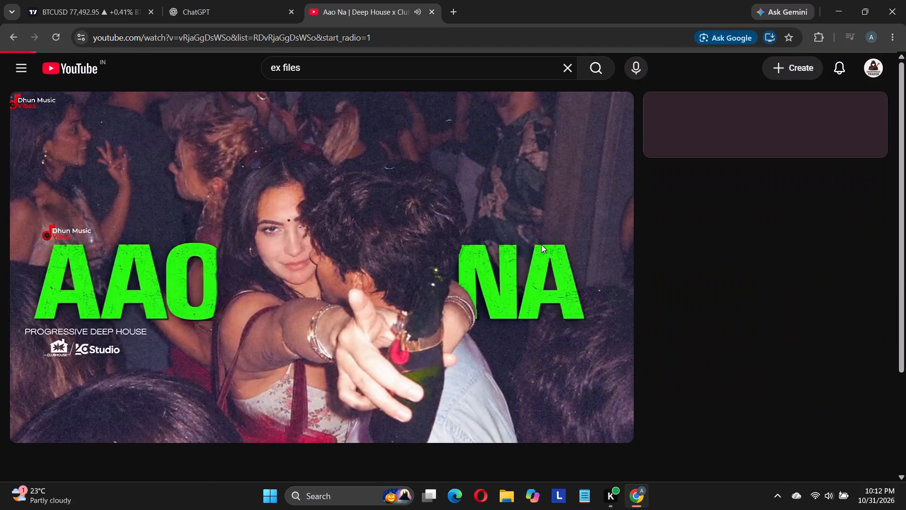